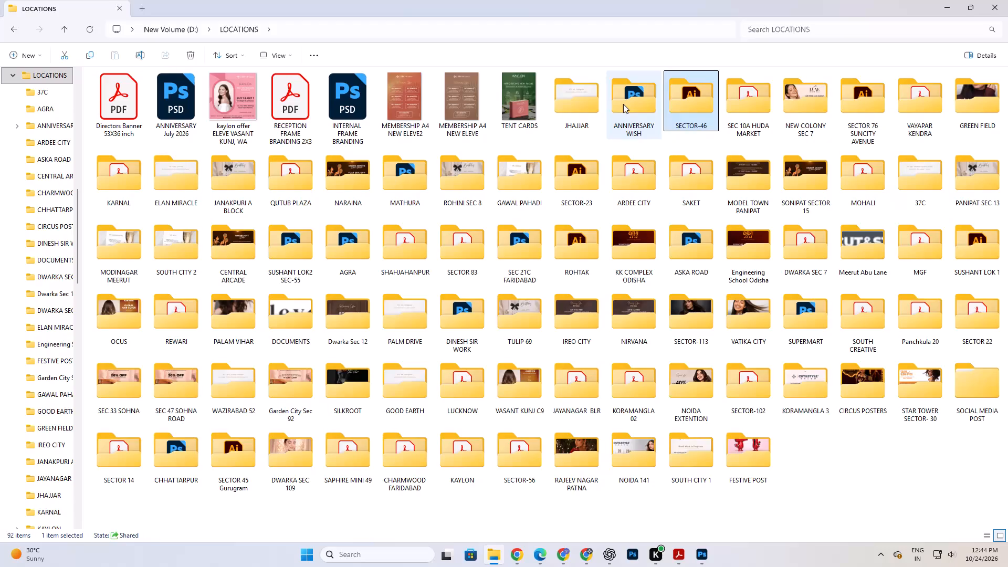
Switch to Task Tracker in Chrome and close the Jhajjar outlet anniversary task, attaching franchise-outlet-anniversary-new-template-2 from the JHAJJAR folder in LOCATIONS.
left_click(623, 104)
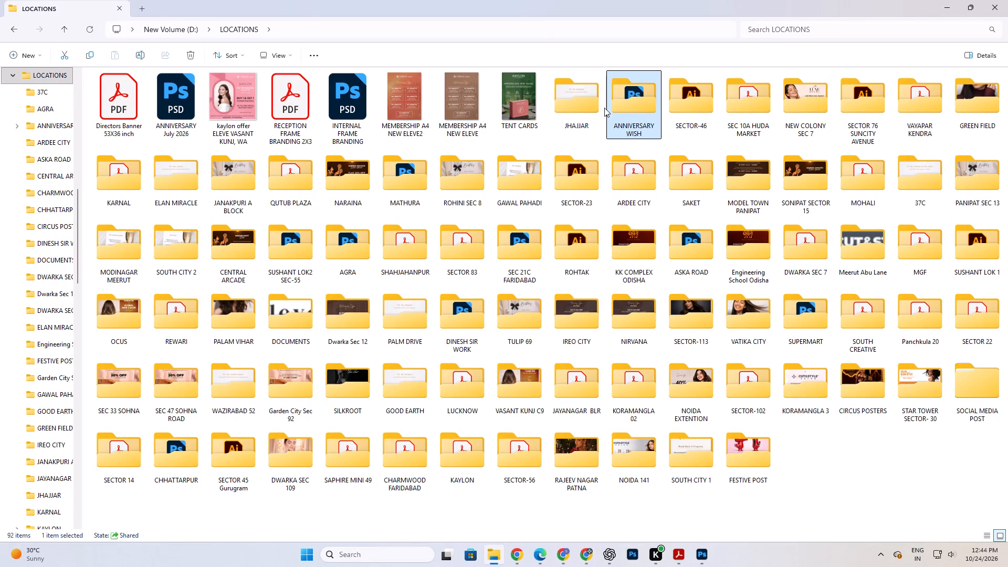
left_click(564, 560)
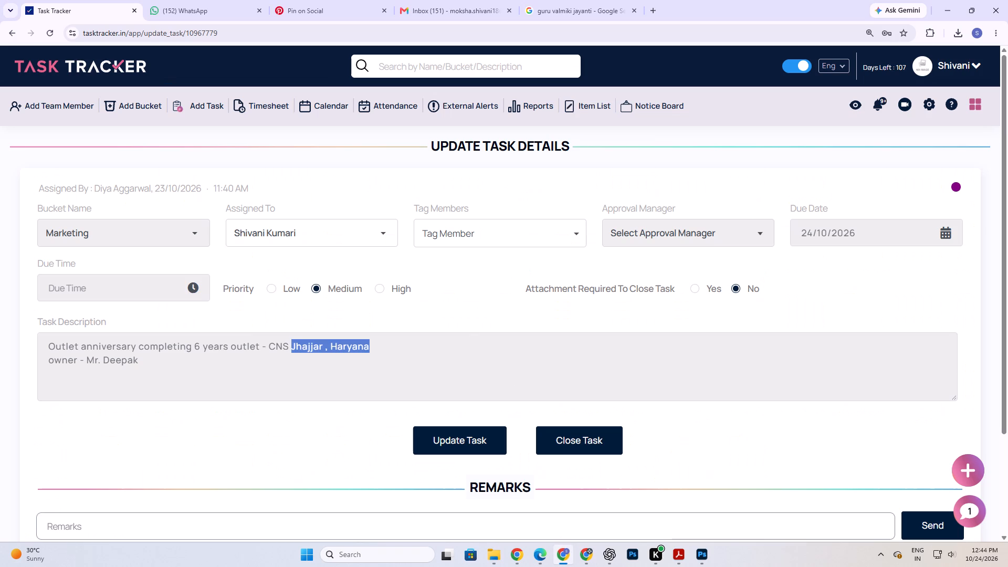
left_click(569, 445)
left_click(421, 371)
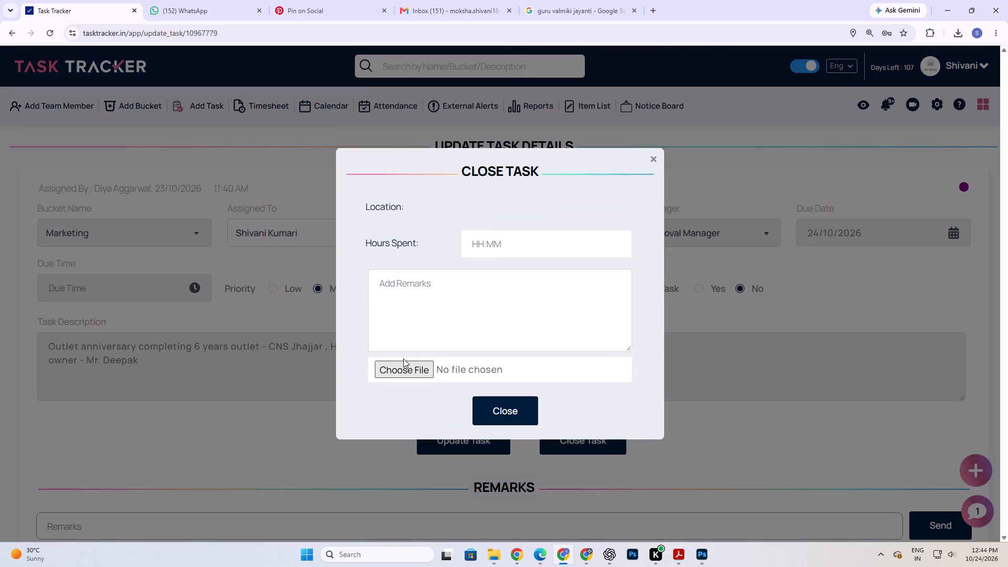
left_click(171, 28)
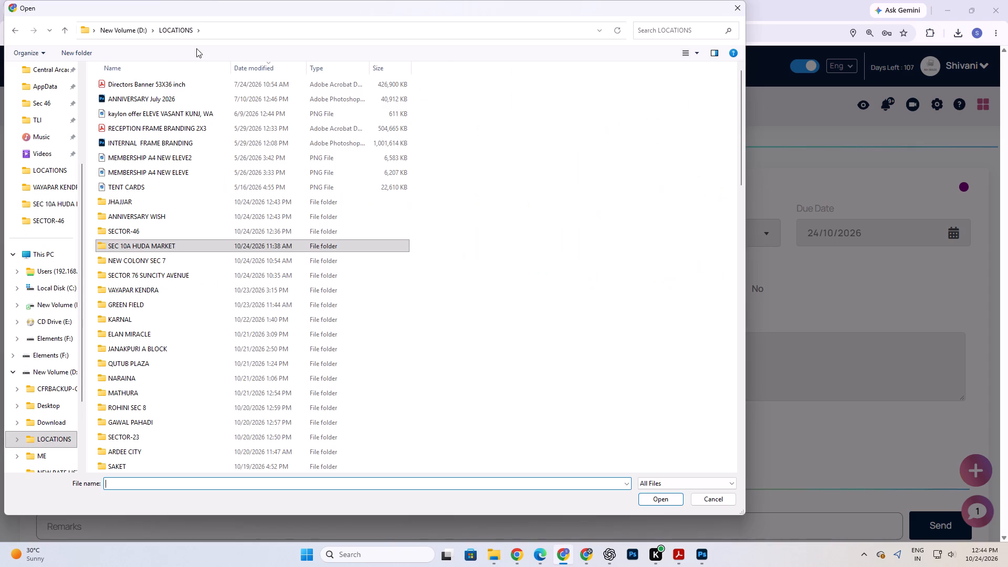
double_click(123, 207)
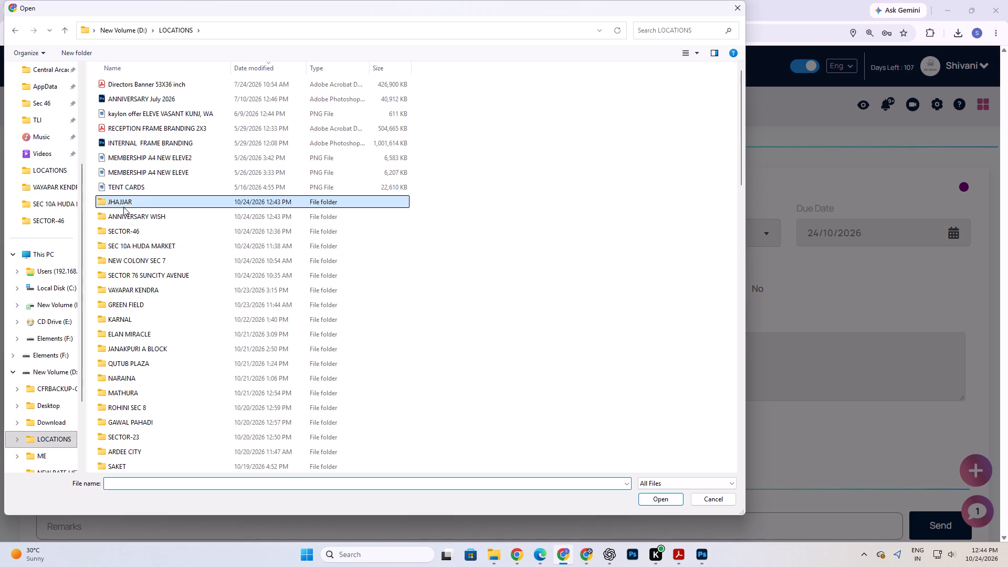
left_click(248, 70)
left_click(177, 87)
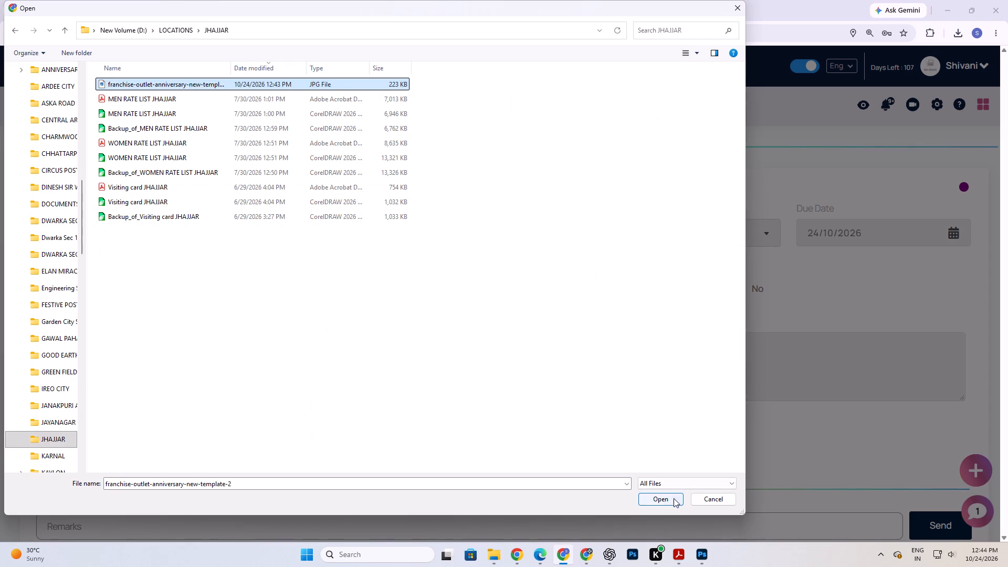
left_click(671, 498)
left_click(530, 451)
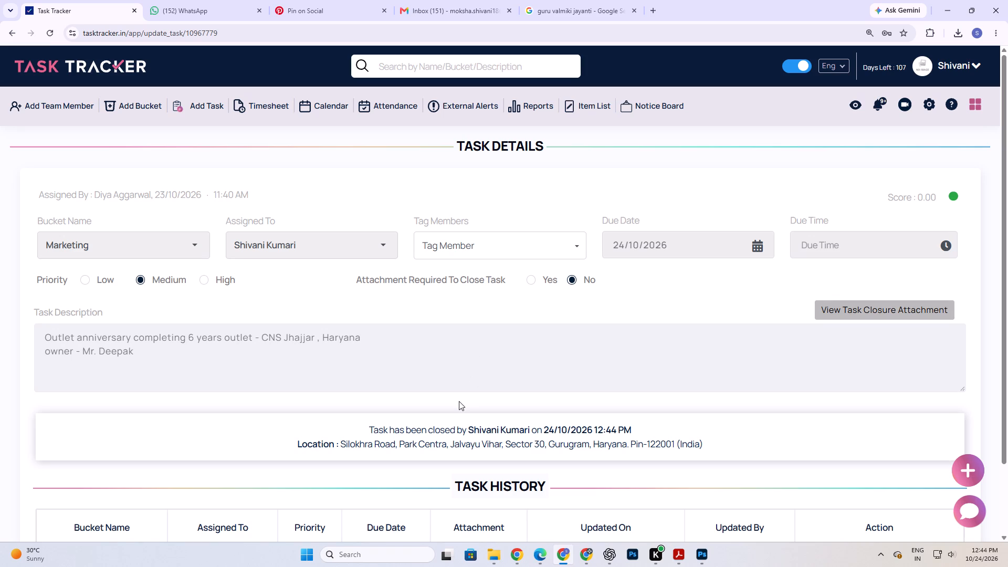
Return to the task dashboard and close the Karvachauth offers creative task for the Vyapar Kendra branch.
left_click(11, 41)
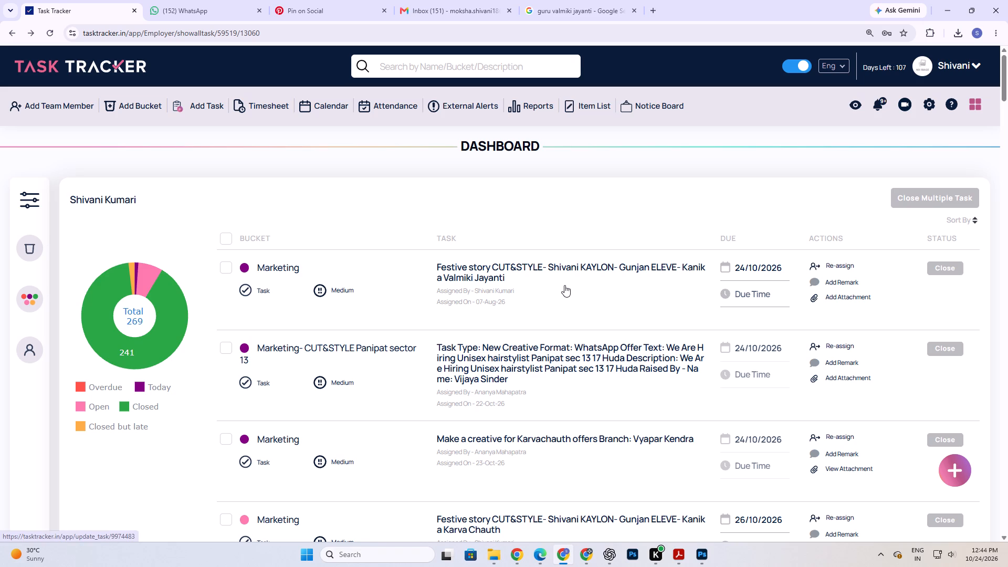
scroll(562, 298, "down", 1)
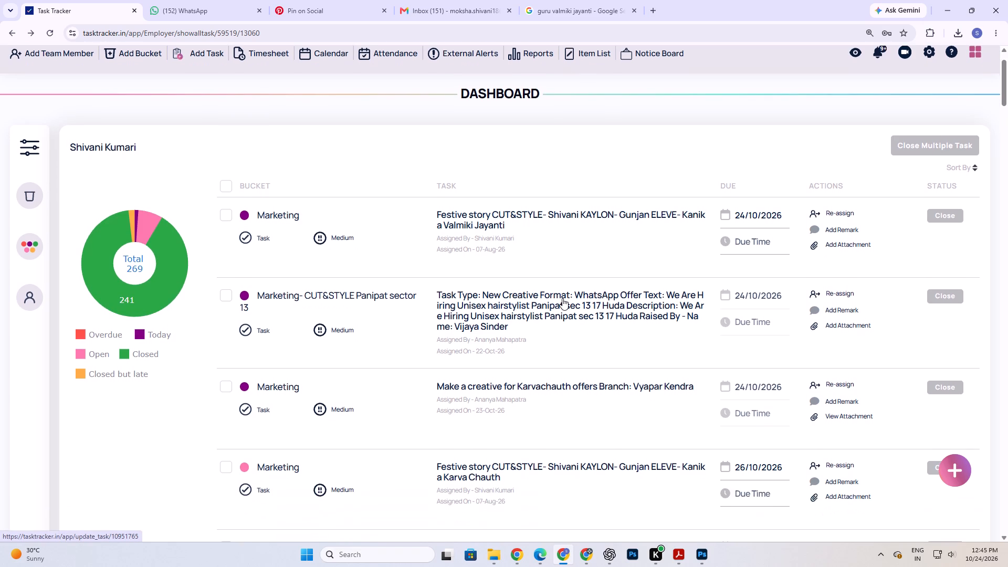
scroll(577, 325, "down", 1)
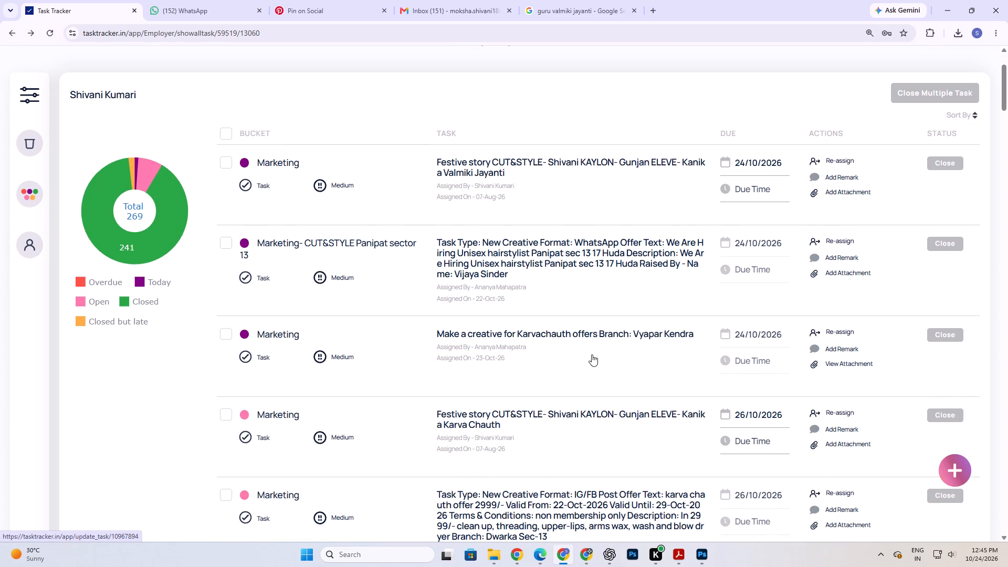
left_click(944, 338)
left_click(501, 402)
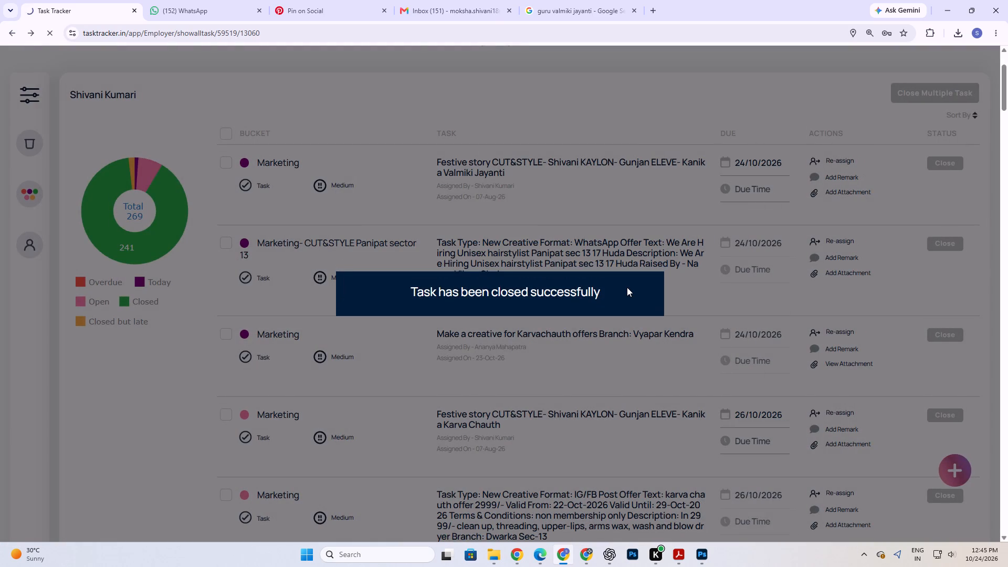
Look through the remaining open marketing tasks on the dashboard, including their descriptions and due dates.
scroll(627, 287, "down", 11)
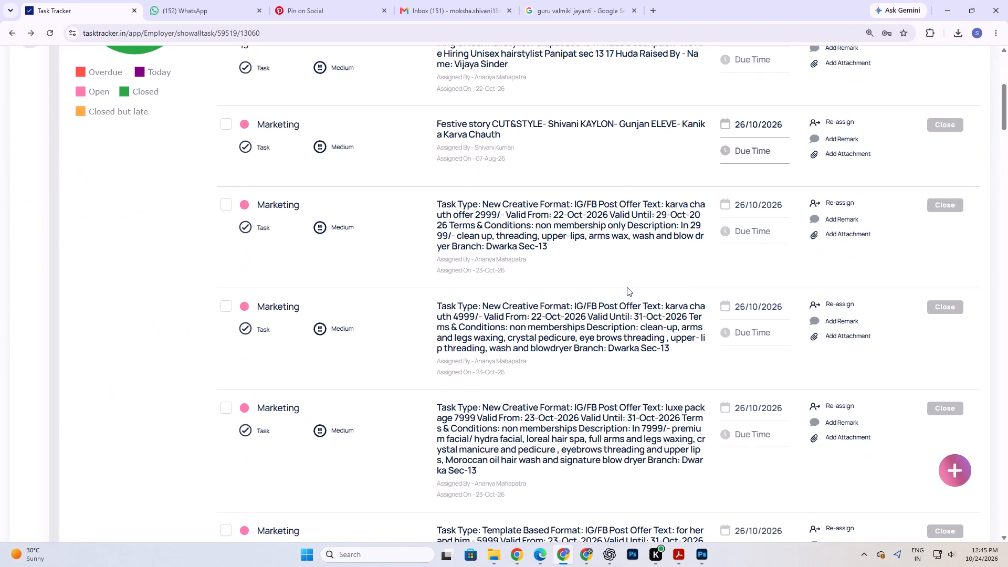
scroll(627, 287, "down", 4)
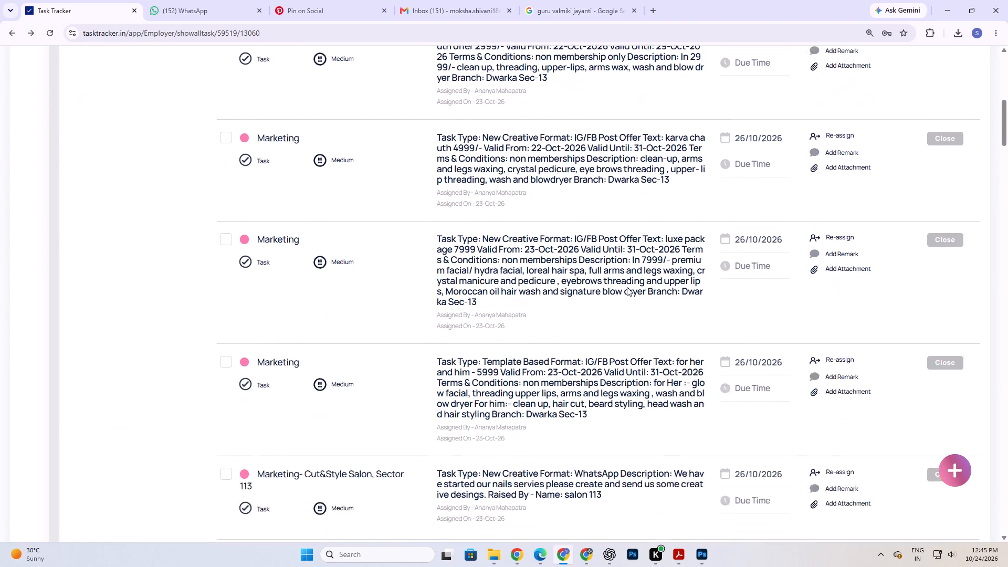
scroll(627, 287, "down", 3)
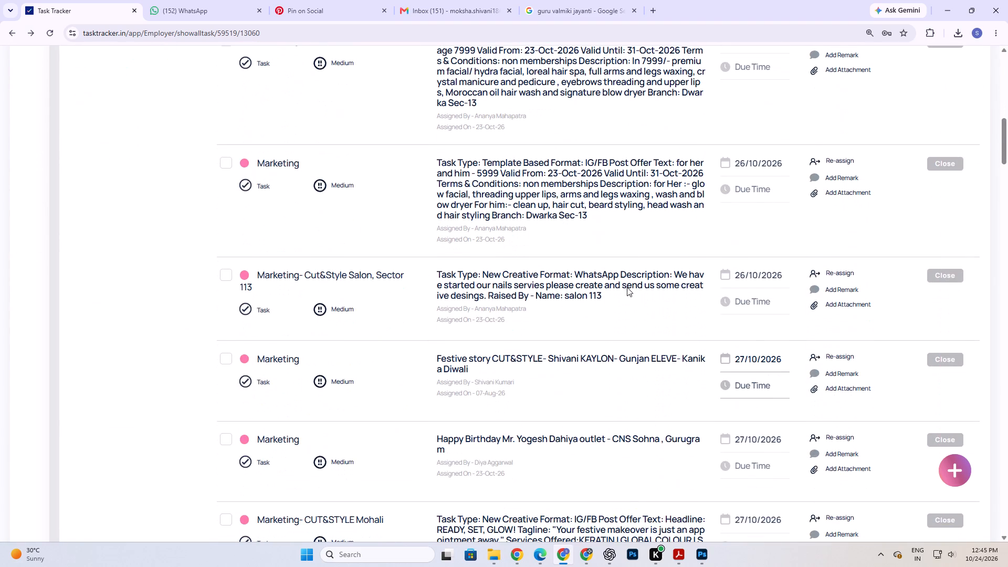
scroll(627, 287, "down", 6)
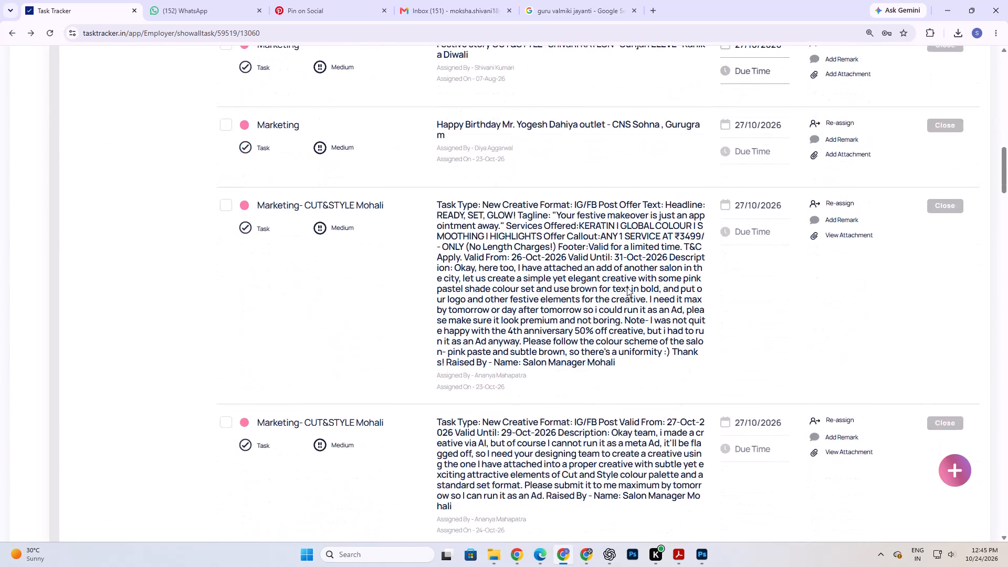
scroll(627, 287, "down", 3)
scroll(594, 271, "up", 1)
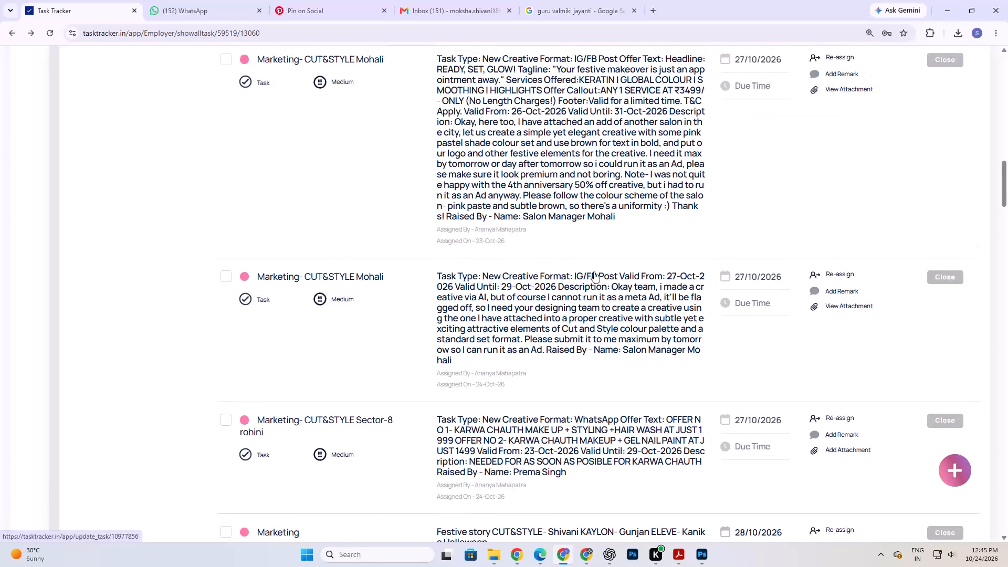
scroll(594, 271, "up", 1)
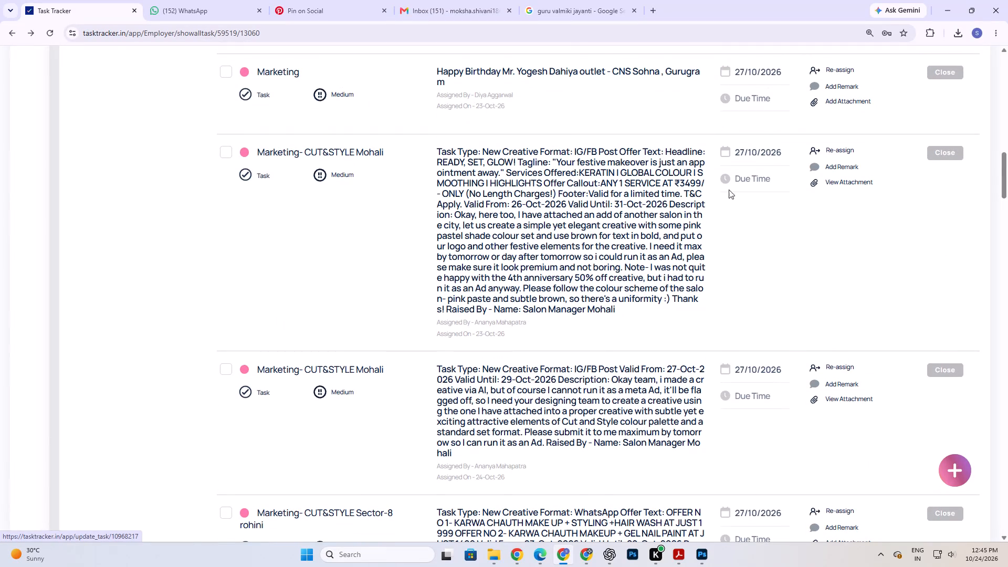
View the reference attachment of the CUT&STYLE Mohali "READY, SET, GLOW!" task and return to the task list.
left_click(854, 188)
left_click(854, 185)
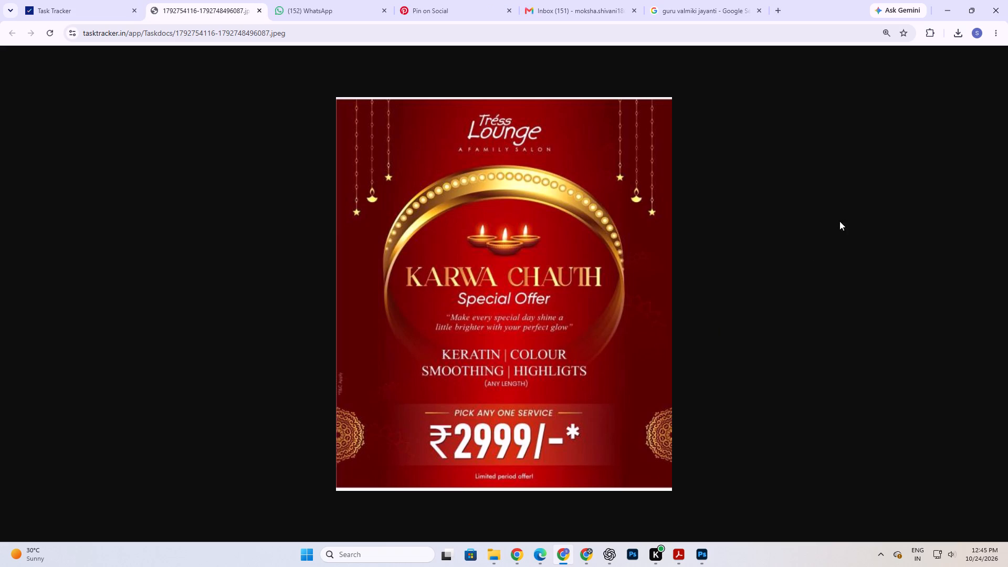
left_click(84, 7)
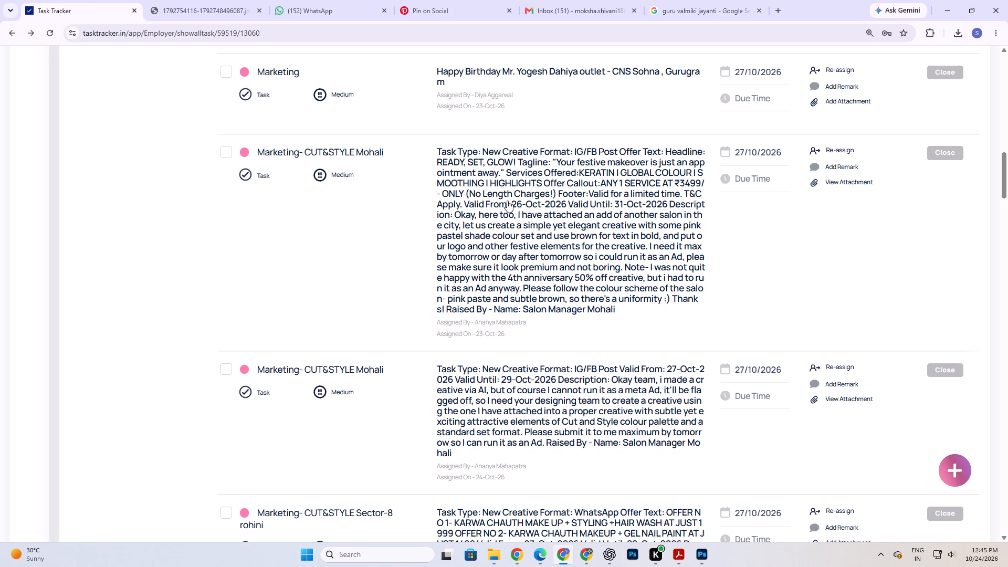
left_click(507, 201)
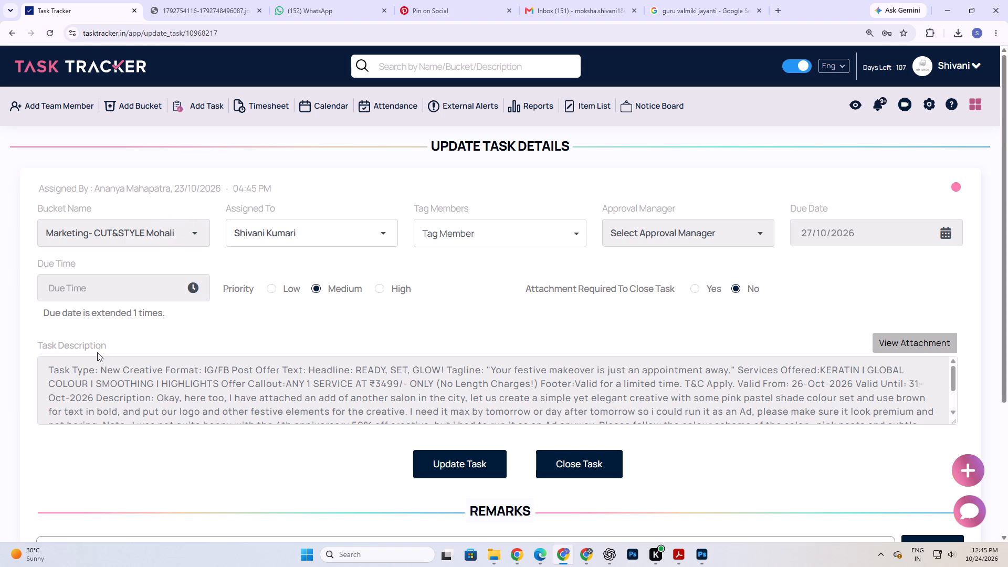
left_click_drag(46, 370, 467, 480)
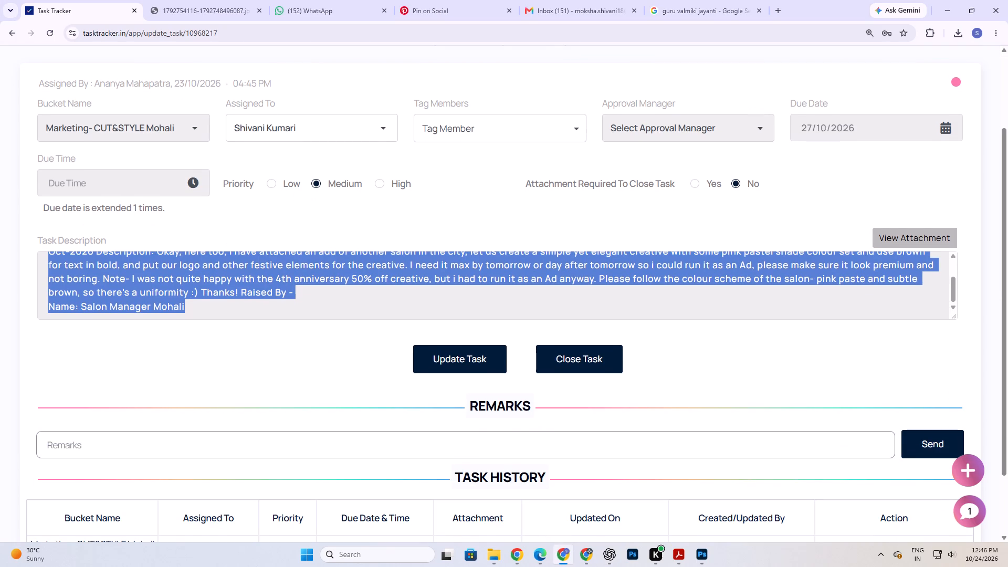
scroll(331, 290, "up", 3)
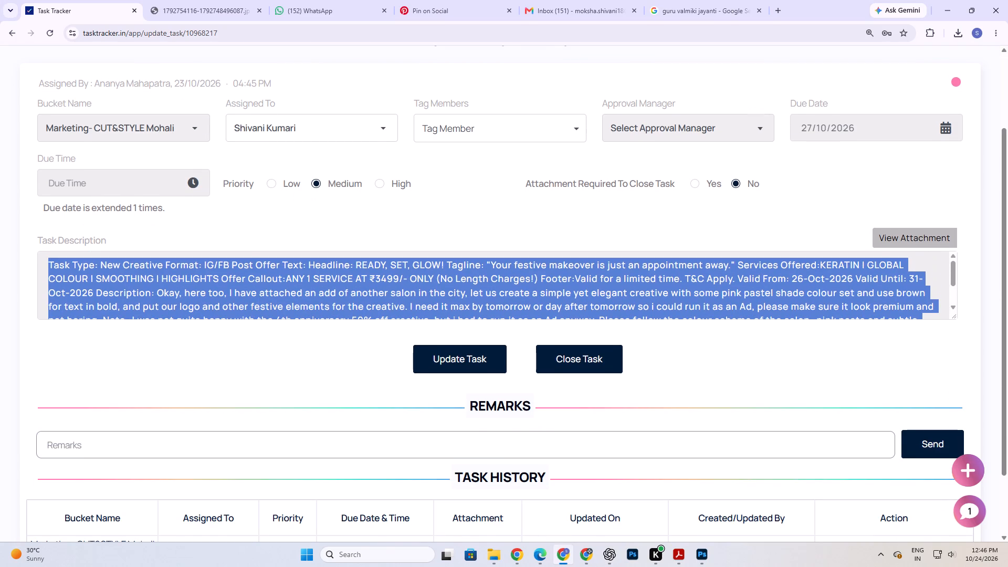
scroll(331, 290, "down", 2)
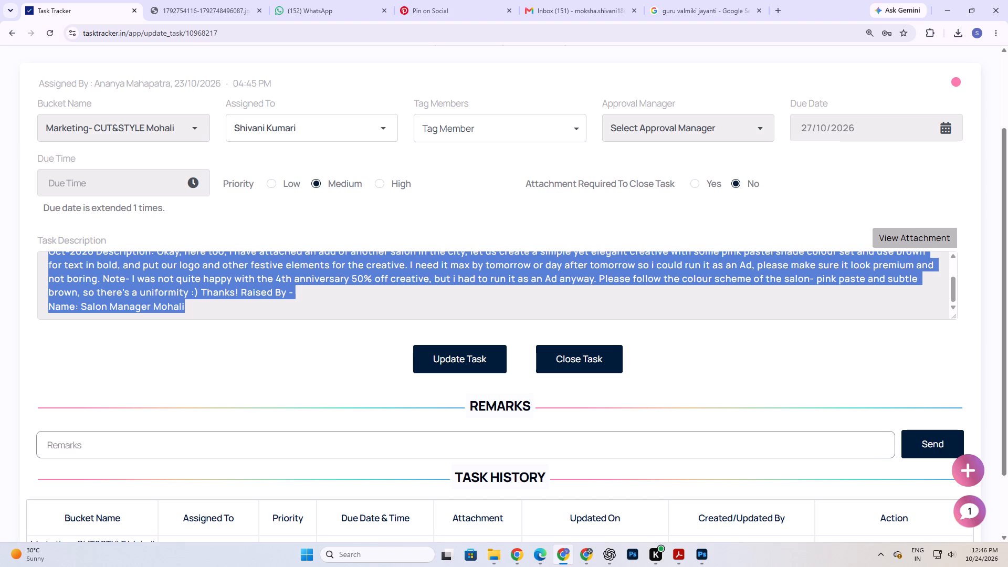
Reread the Mohali task description and view the attached Tréss Lounge Karwa Chauth reference ad.
scroll(215, 276, "up", 1)
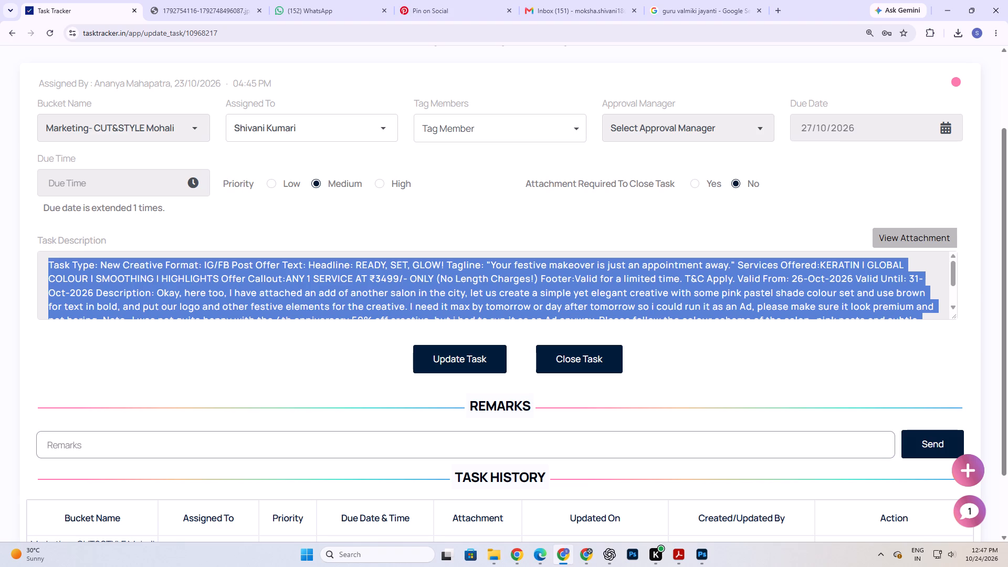
scroll(676, 289, "down", 1)
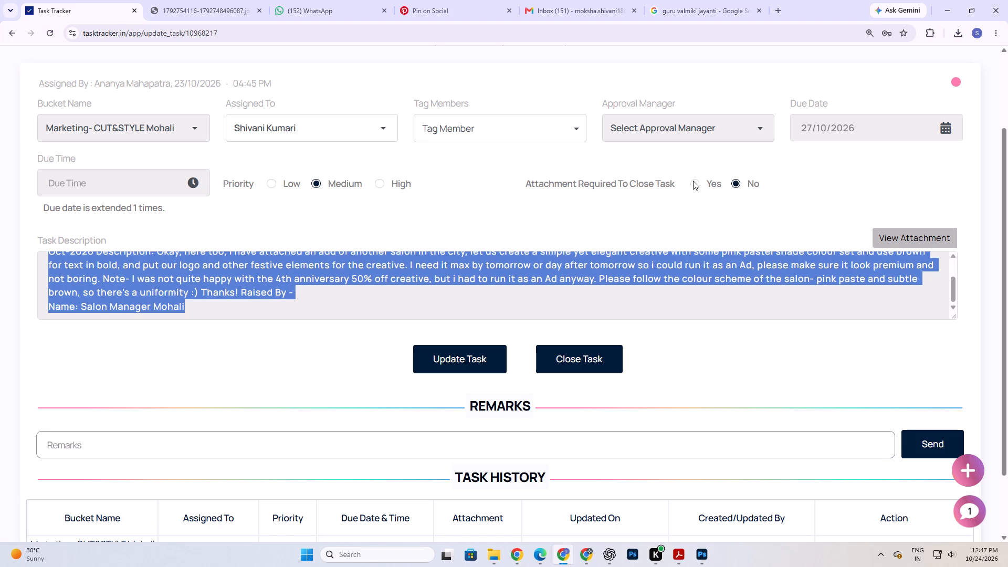
left_click(167, 1)
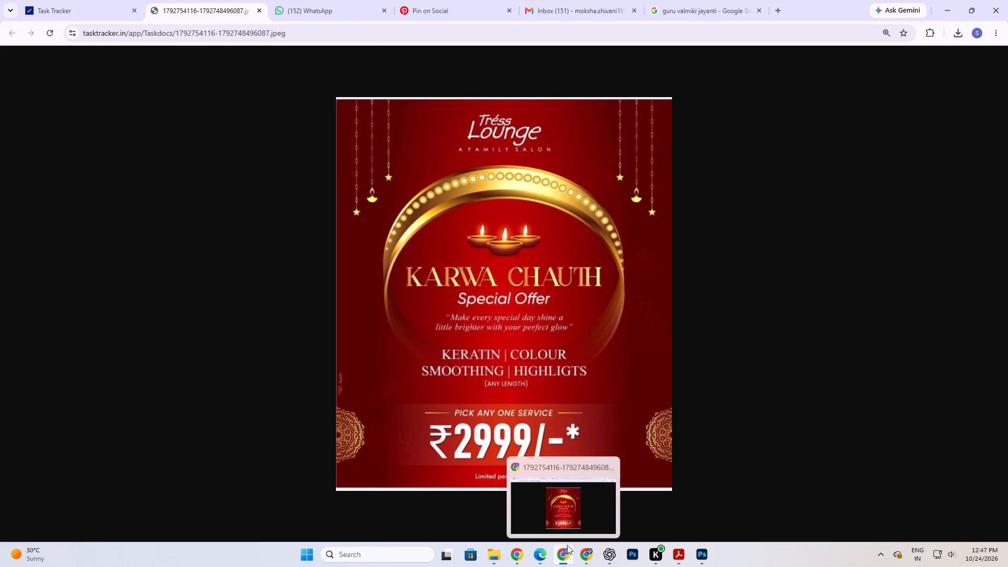
In File Explorer, search the LOCATIONS folder for "kar" and open the KARWACHAUTH OFFER MATHURA WA PSD in Photoshop.
left_click(496, 554)
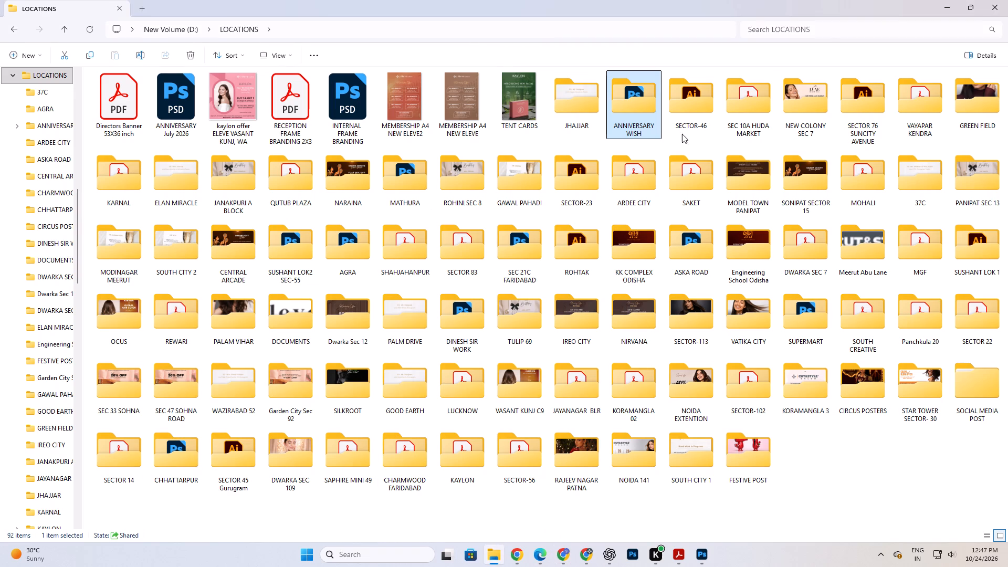
left_click(760, 30)
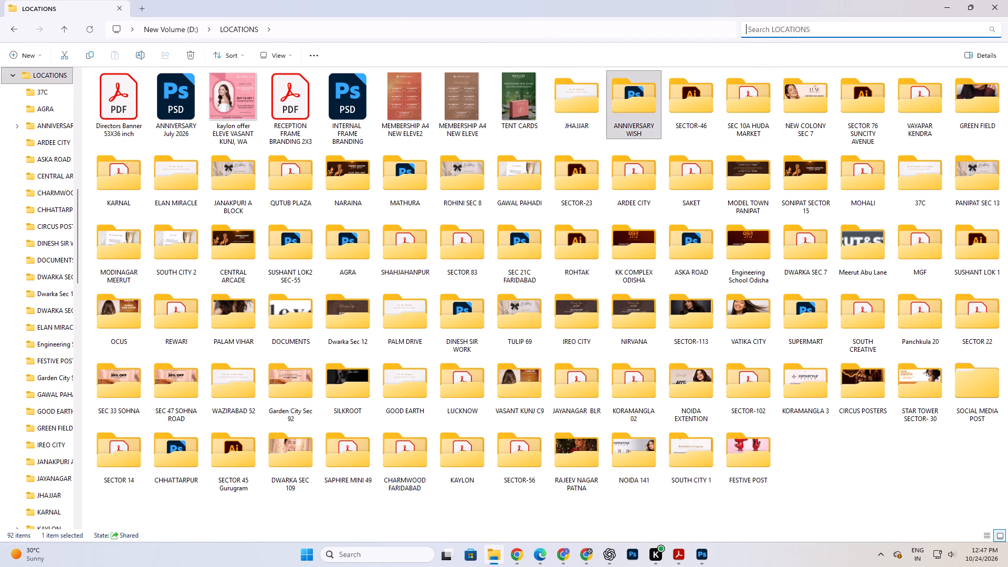
key("k")
type("ar")
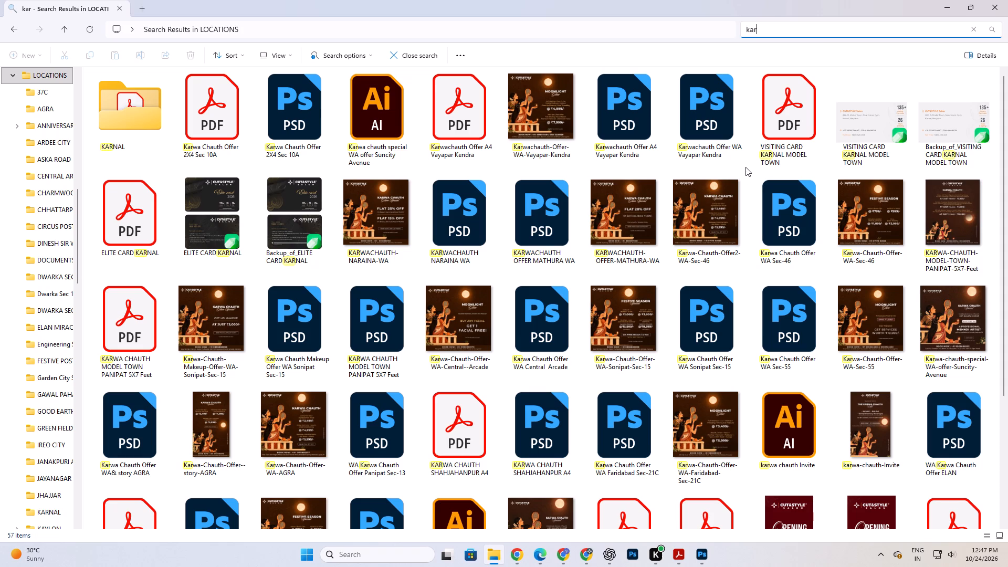
double_click(561, 218)
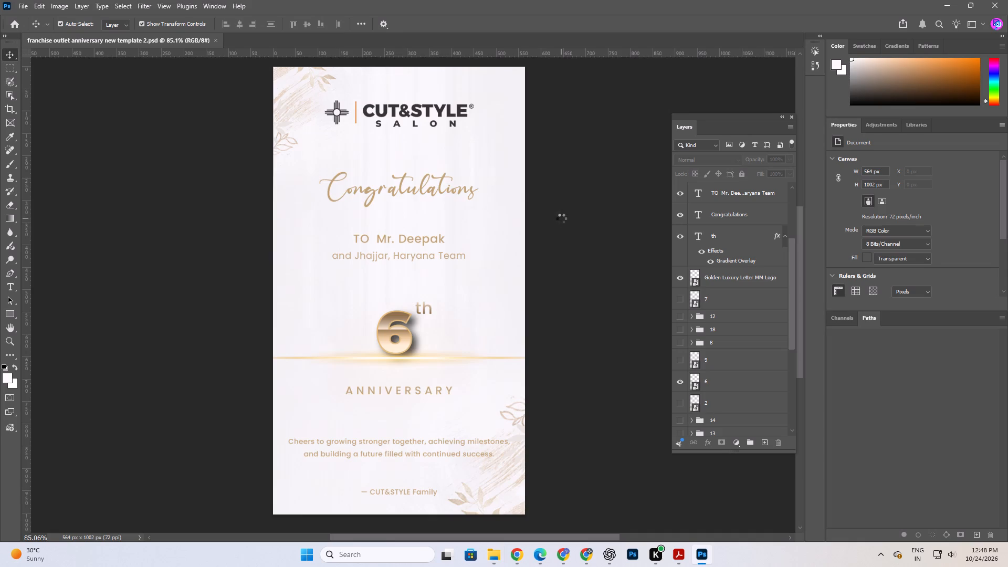
Close the franchise outlet anniversary new template 2 document, keeping the Karwa Chauth offer design open.
left_click(212, 39)
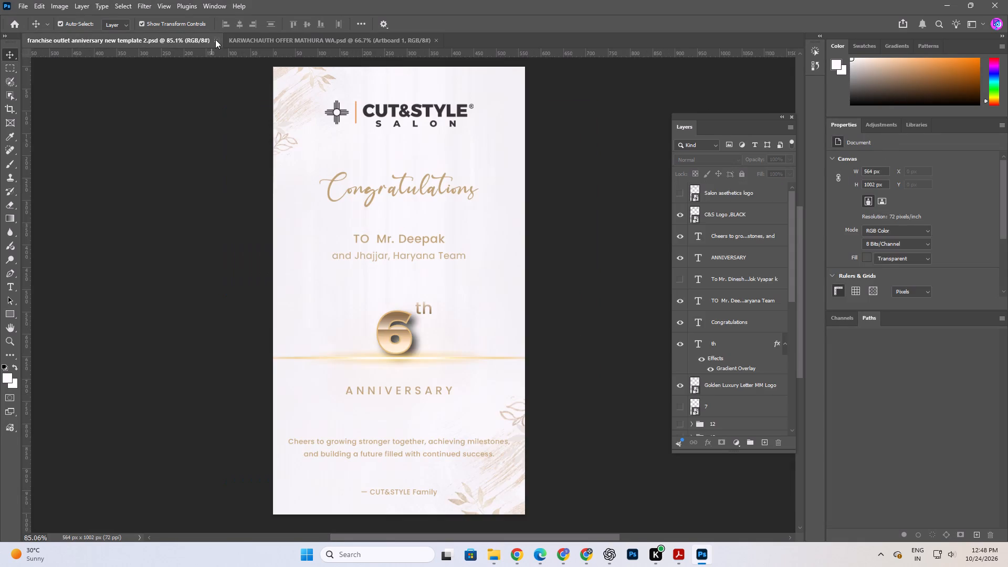
left_click(217, 39)
left_click(169, 262)
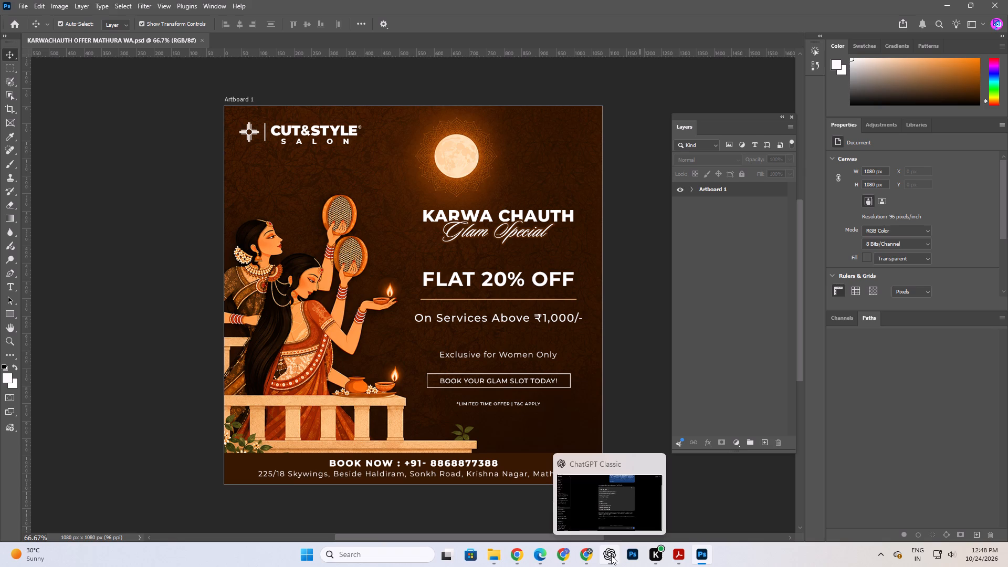
Expand Artboard 1 and hide every layer from the logo up to the booking text, leaving only the illustrated background.
left_click(691, 188)
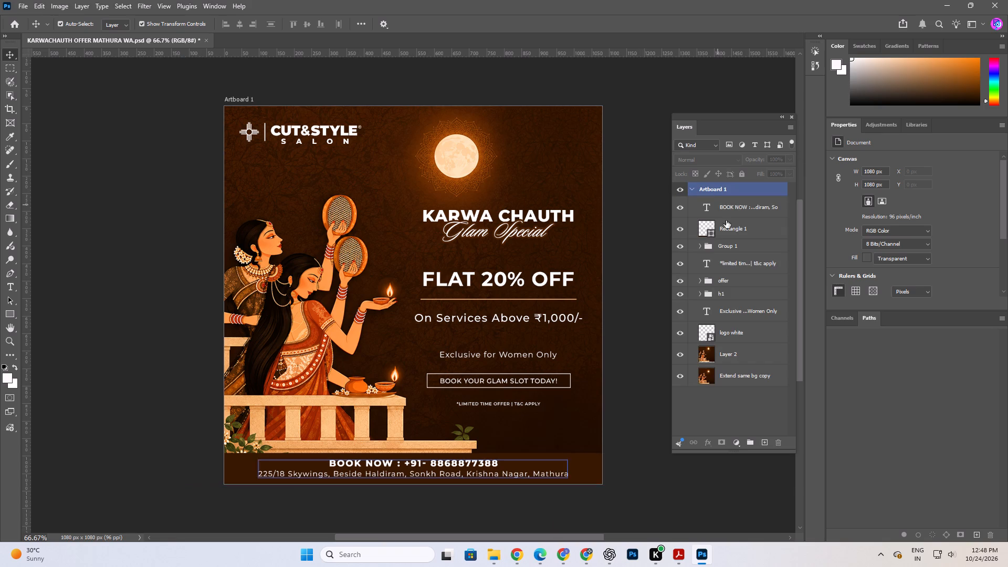
left_click_drag(682, 331, 682, 330)
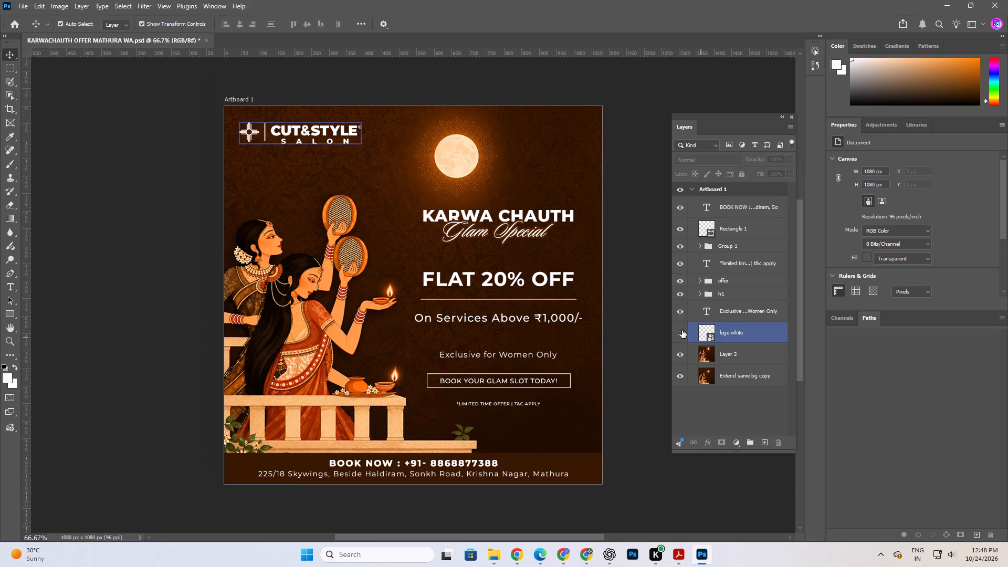
left_click_drag(682, 330, 680, 208)
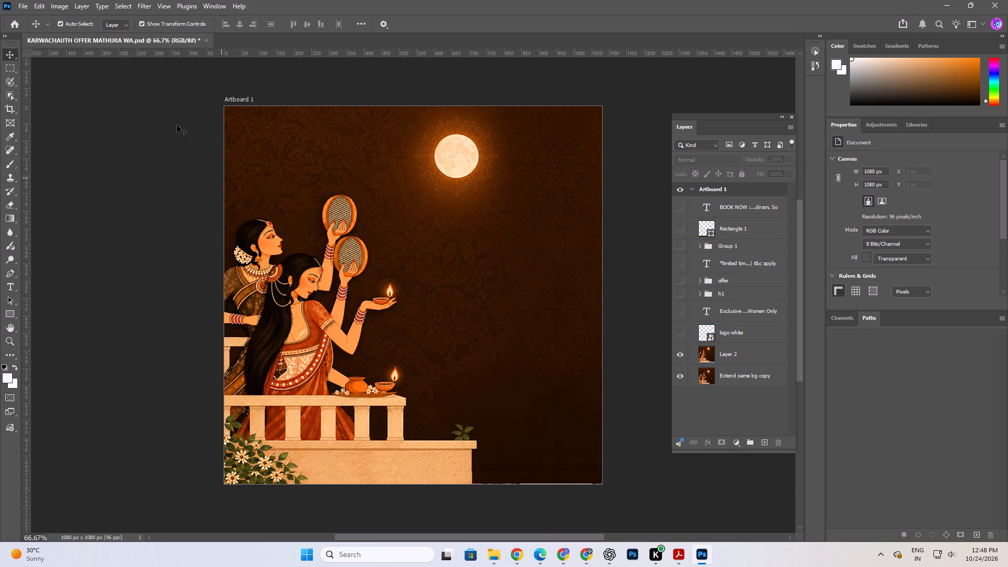
left_click(123, 123)
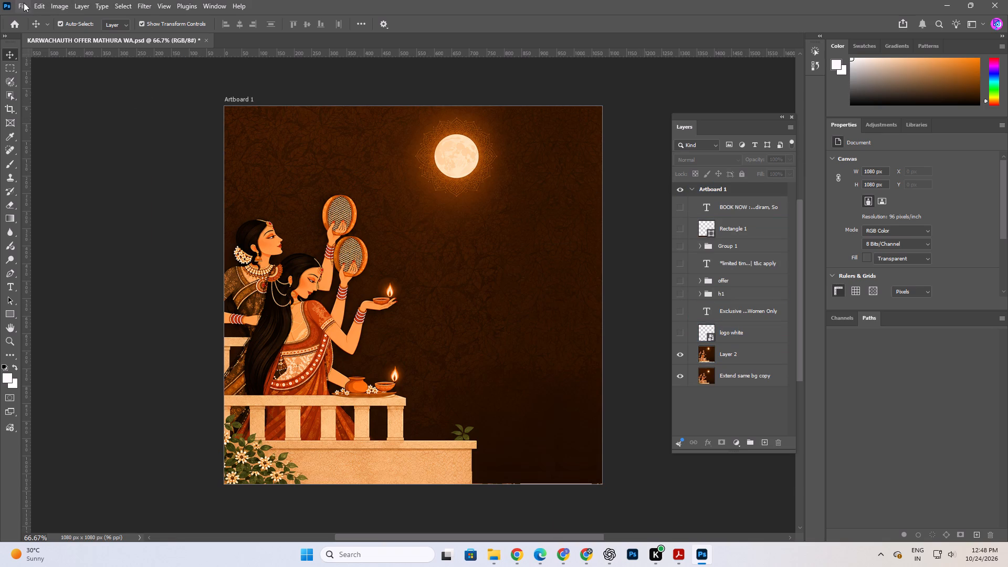
Save the text-free artwork for web as a JPEG named KARWACHAUTH-OFFER-MATHURA-WA in the Downloads folder.
left_click(24, 3)
left_click(55, 191)
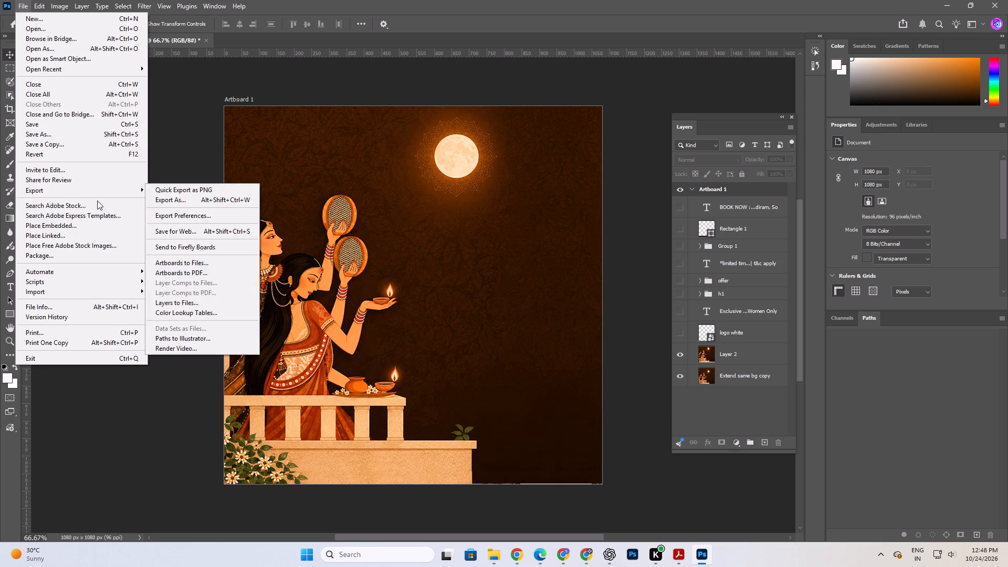
left_click(177, 228)
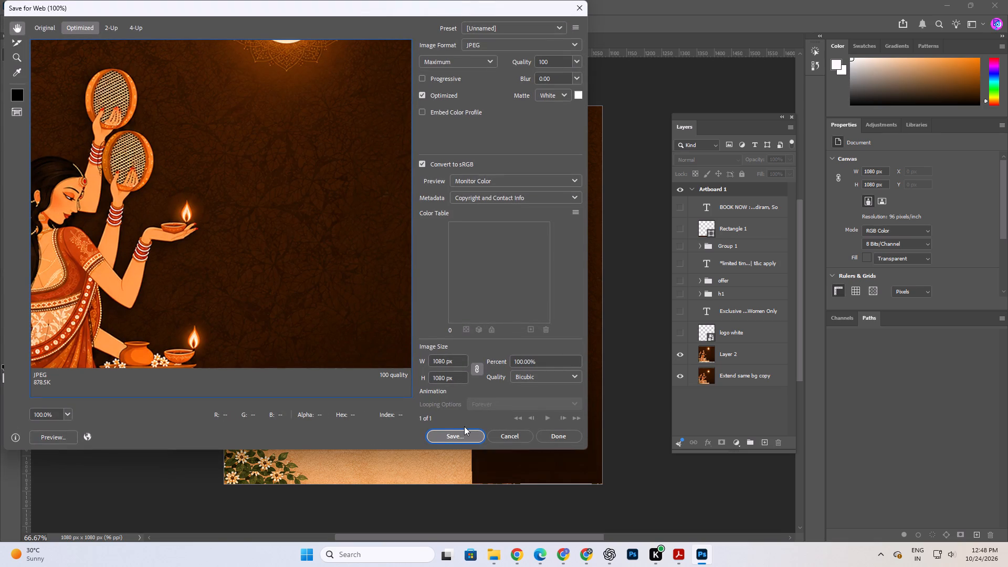
left_click(468, 436)
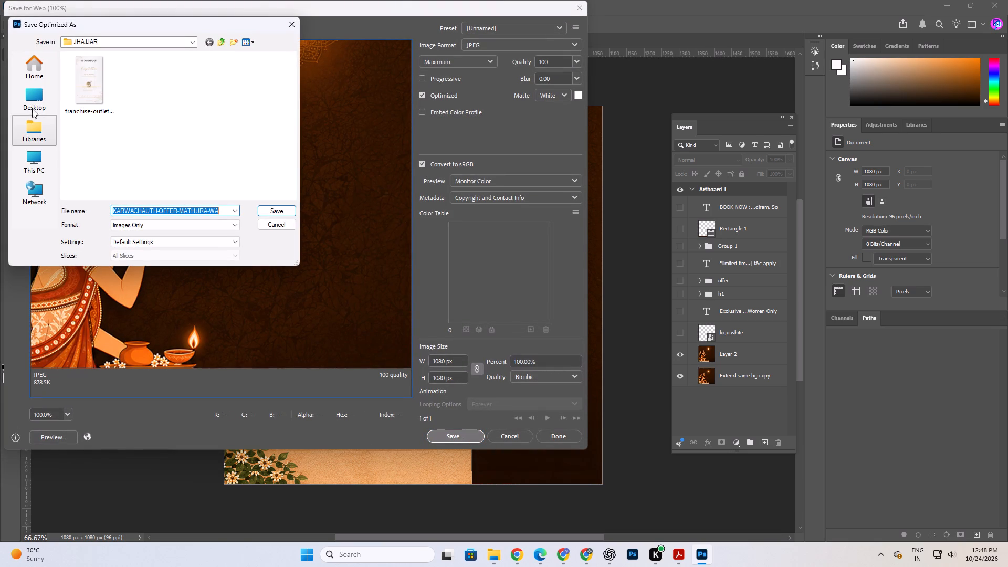
left_click(38, 138)
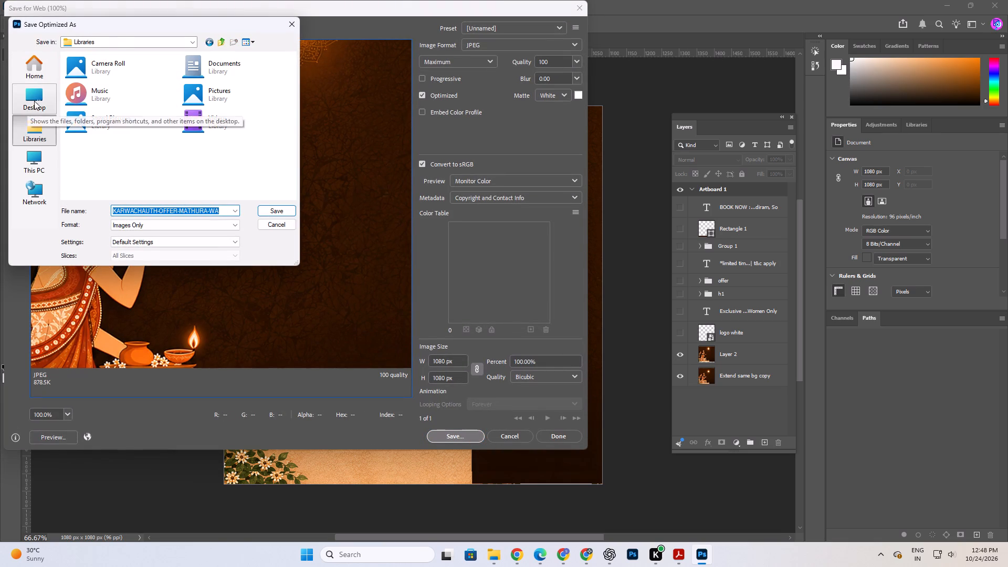
left_click(33, 170)
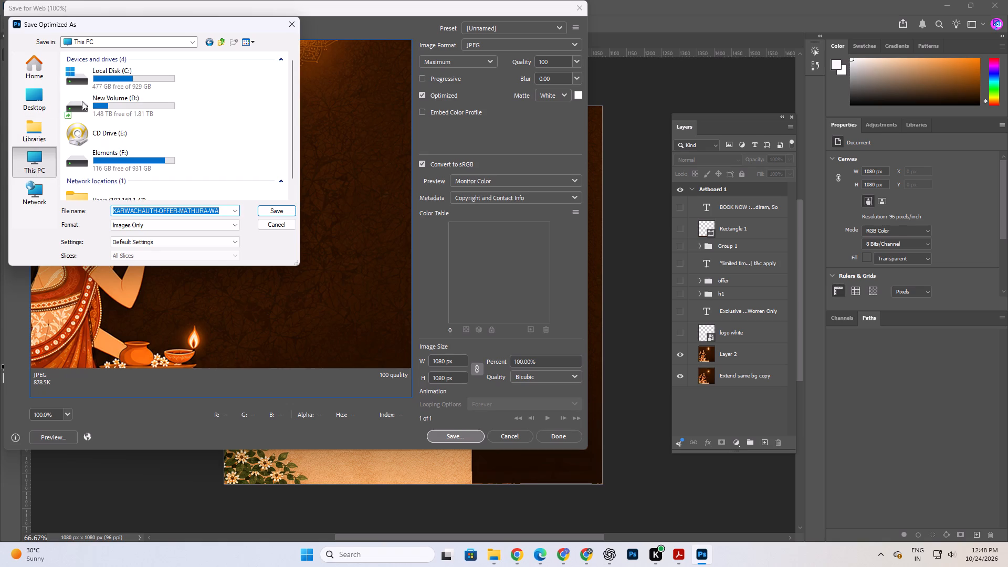
left_click(40, 65)
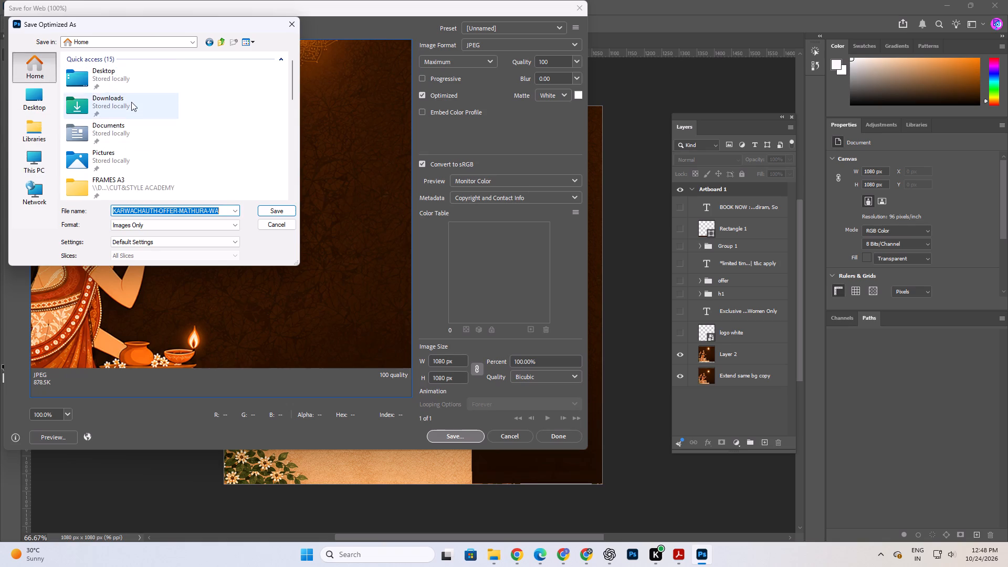
double_click(131, 102)
left_click(291, 214)
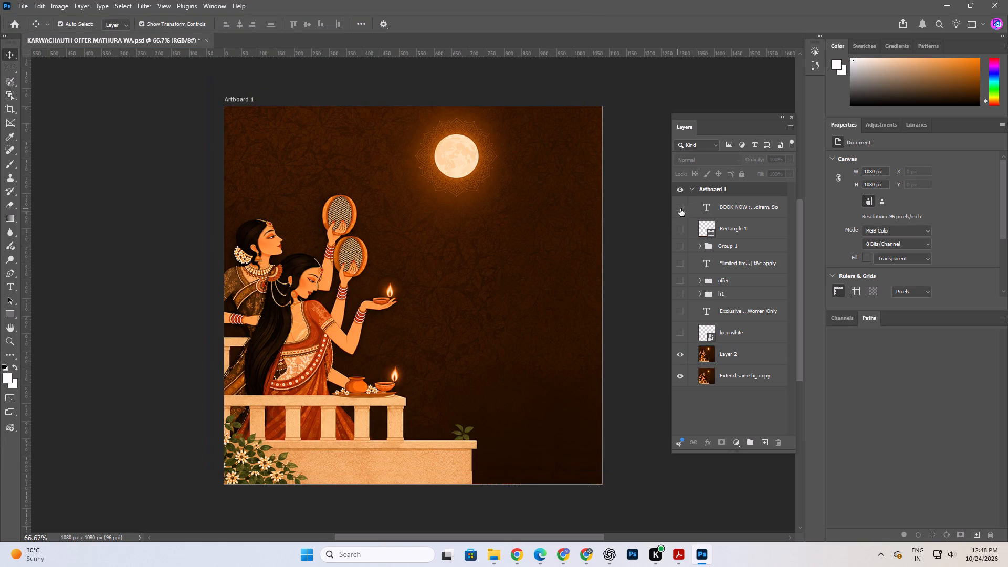
Show all the hidden text, logo and offer layers in Artboard 1 again.
left_click_drag(680, 208, 682, 329)
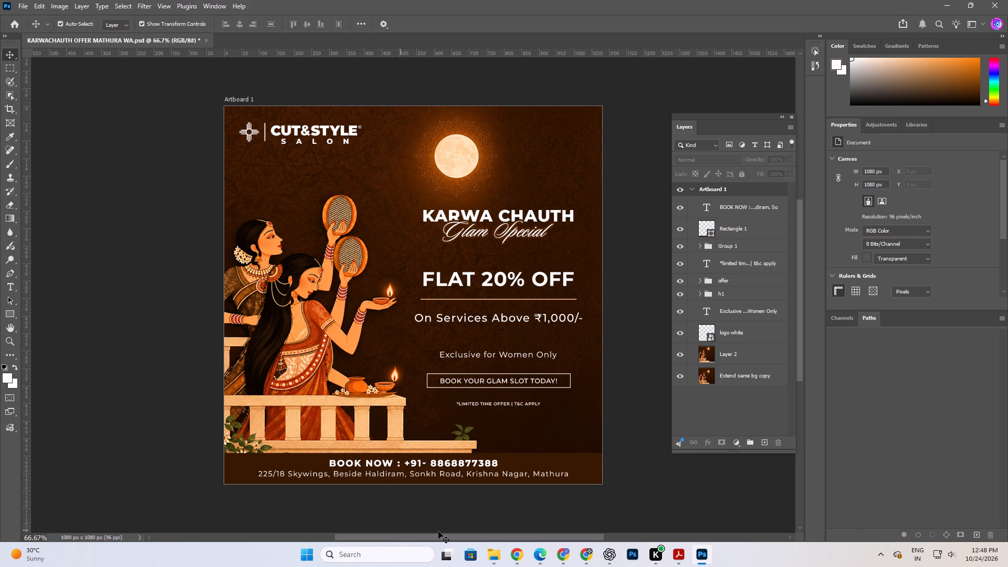
Switch to File Explorer and check the exported Karwa Chauth background image in the Downloads folder.
left_click(493, 543)
left_click_drag(76, 199, 78, 156)
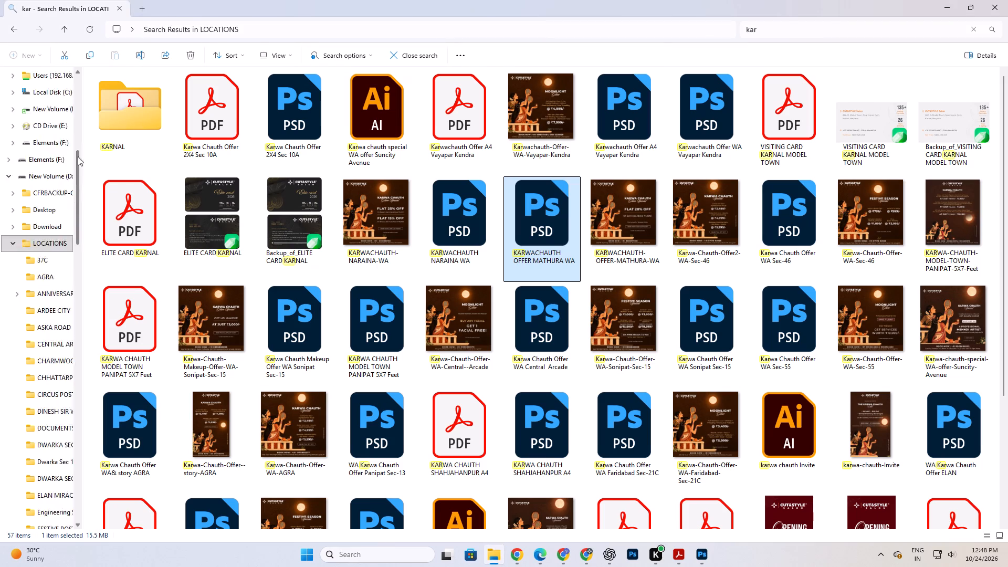
left_click_drag(78, 156, 80, 87)
left_click(37, 163)
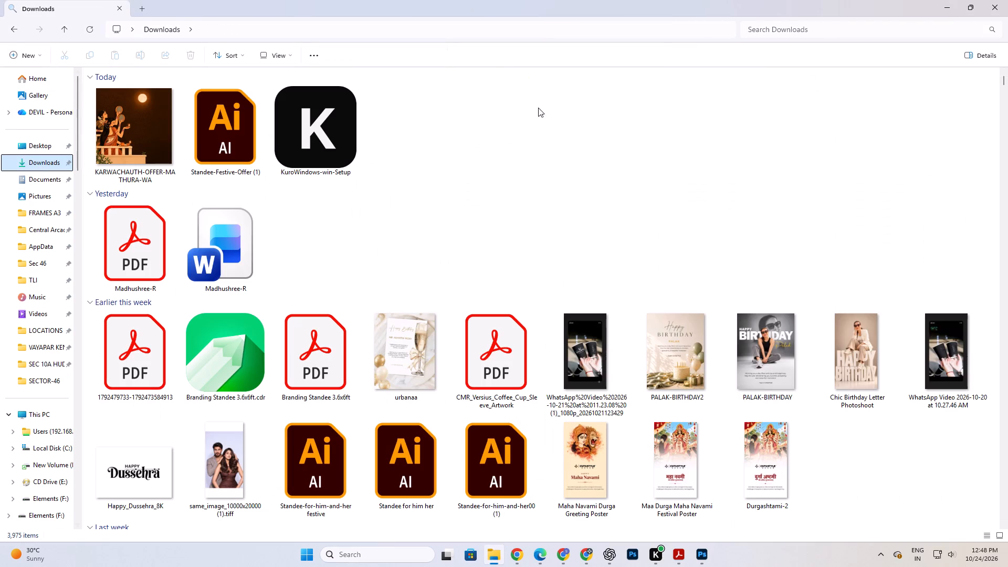
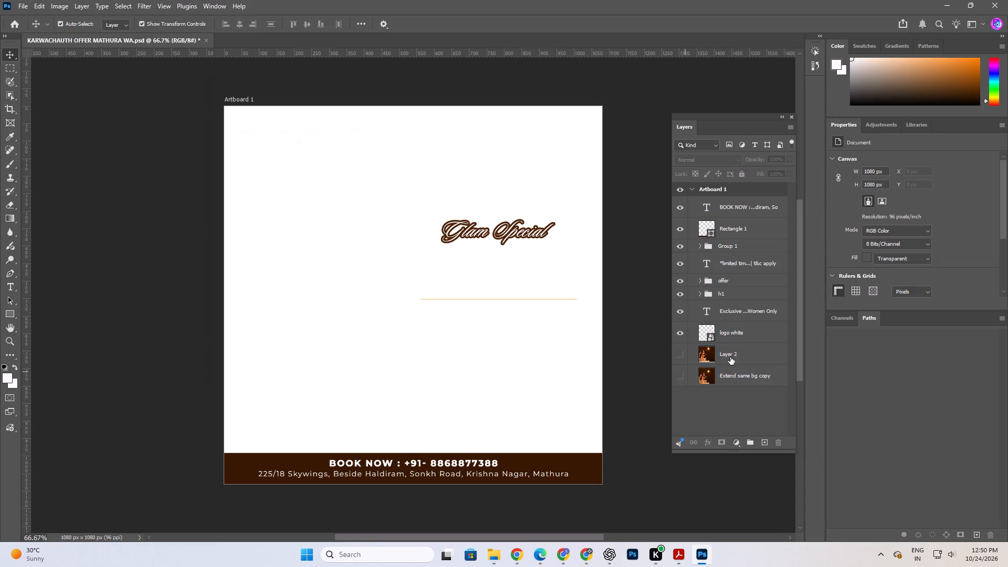
Group all layers from the BOOK NOW text down to logo white, and hide the new group.
left_click(730, 357)
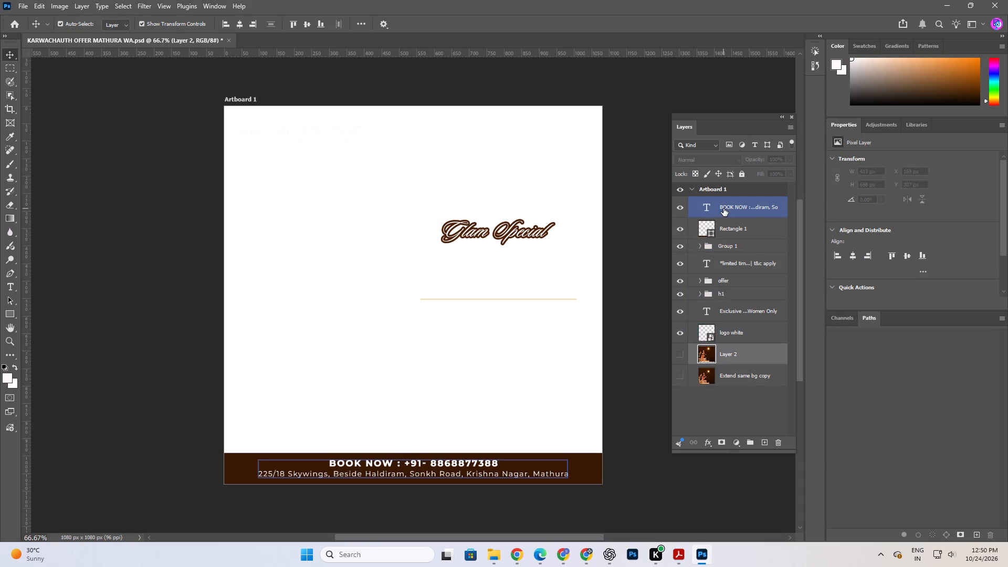
left_click(723, 208)
left_click(726, 333, "shift")
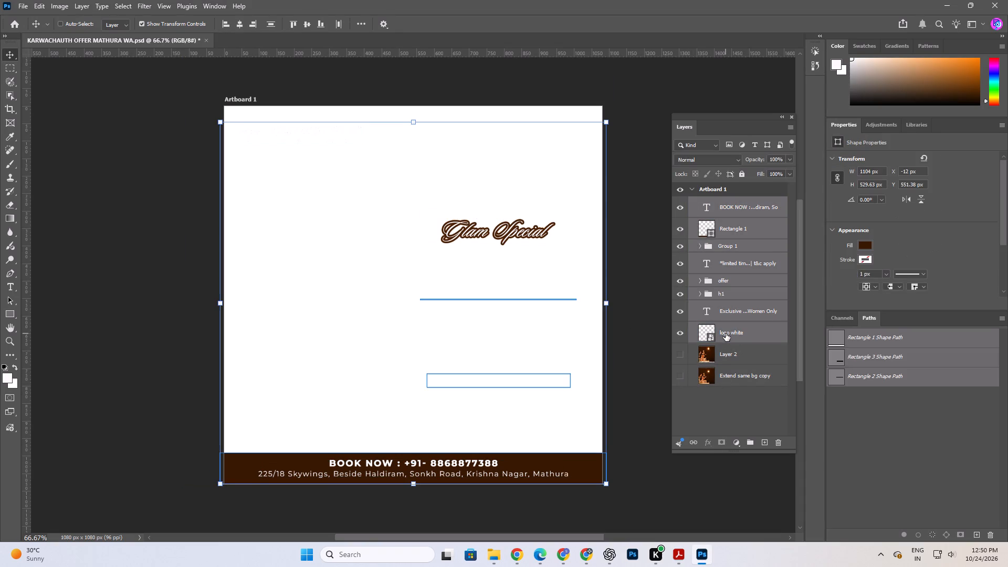
key("ctrl+g")
left_click(675, 205)
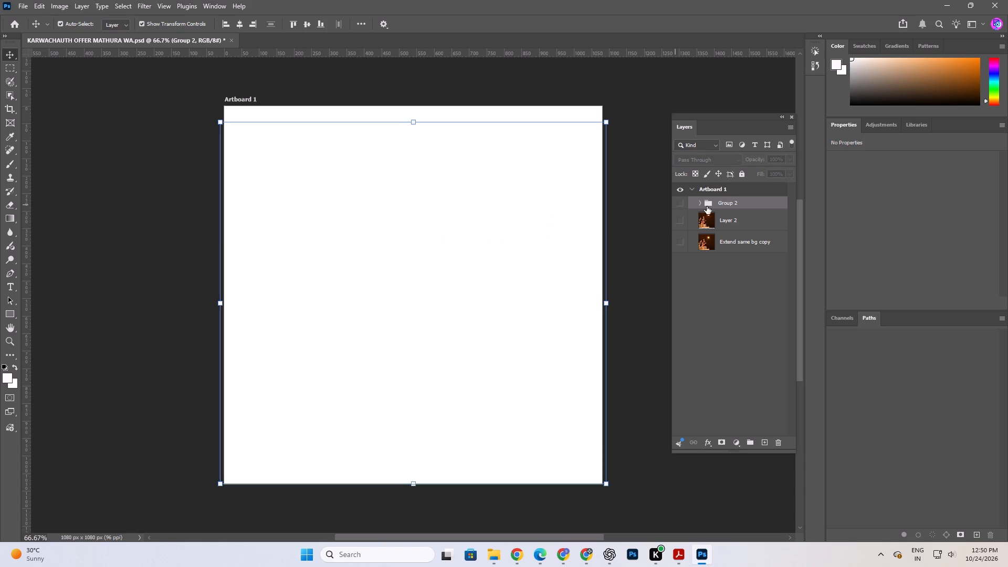
Paste the copied pink image directly above Layer 2 in Artboard 1.
left_click(739, 224)
key("ctrl+v")
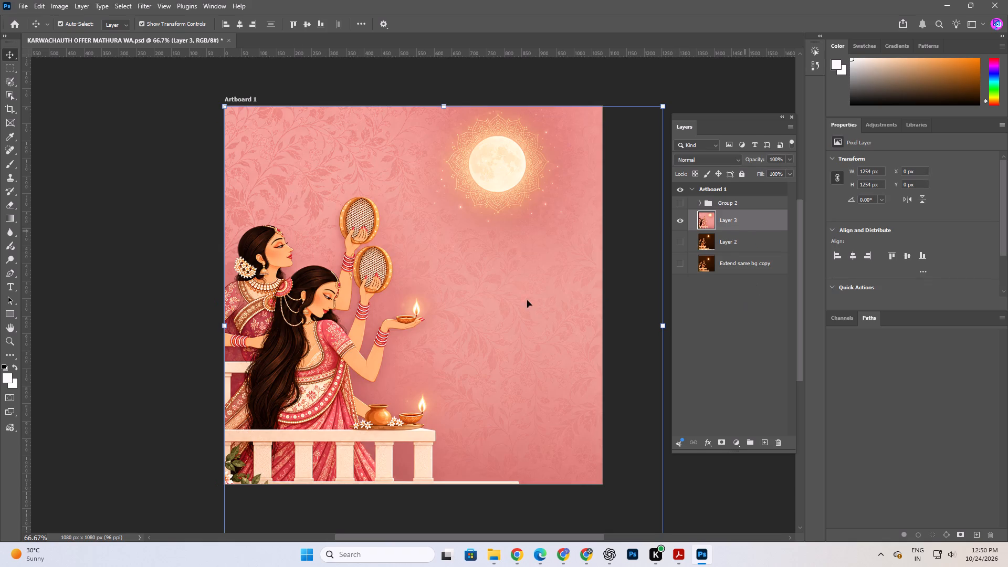
Scale the pasted pink image to about 1110 px square and position it to cover the whole artboard.
left_click_drag(397, 292, 387, 255)
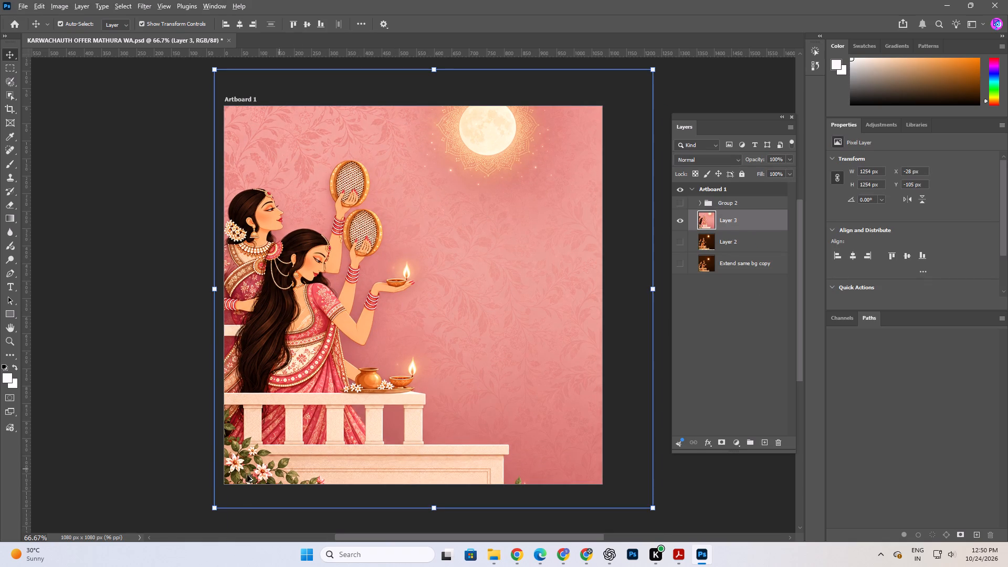
left_click_drag(211, 511, 218, 498, "alt")
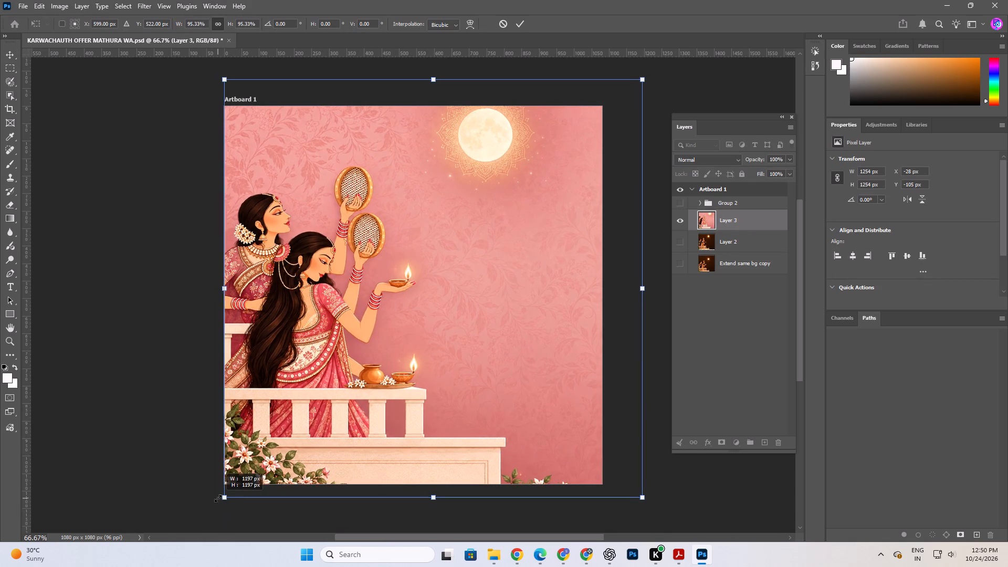
left_click_drag(218, 498, 219, 500, "alt")
left_click_drag(422, 366, 414, 369)
left_click_drag(638, 500, 634, 499, "alt")
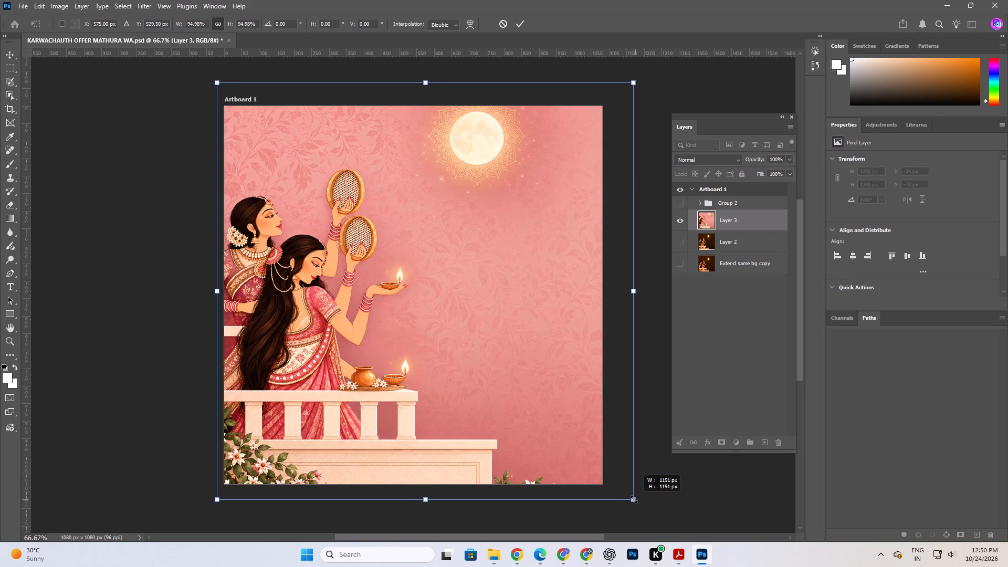
left_click_drag(634, 499, 618, 495, "alt")
left_click_drag(501, 384, 496, 385)
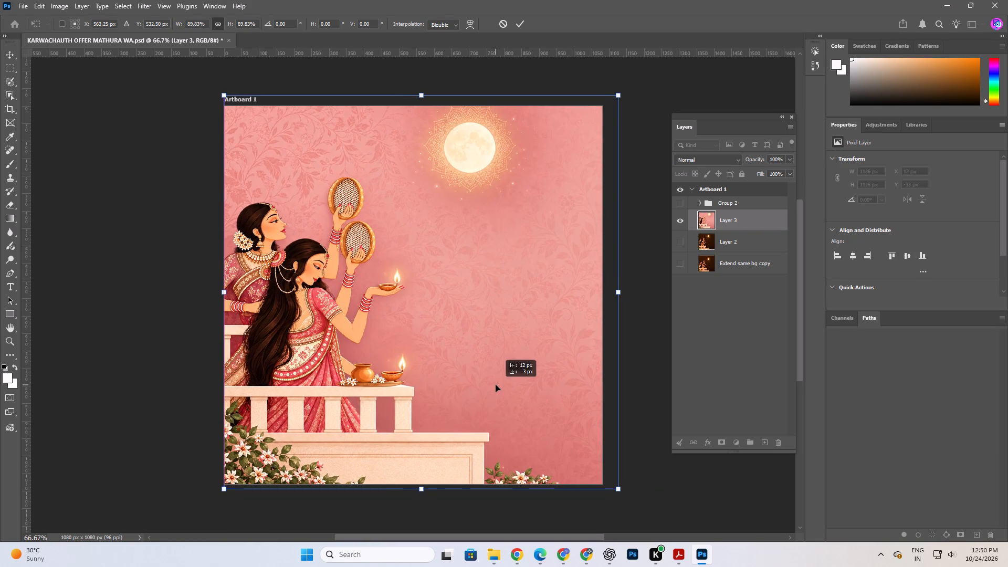
left_click_drag(496, 385, 493, 384)
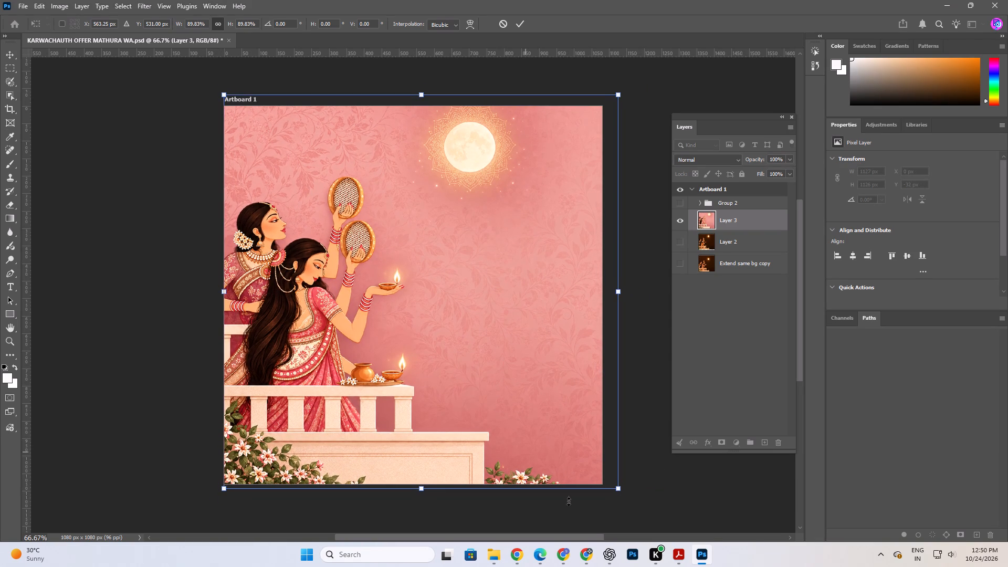
left_click_drag(618, 492, 612, 492, "alt")
left_click_drag(542, 405, 534, 405)
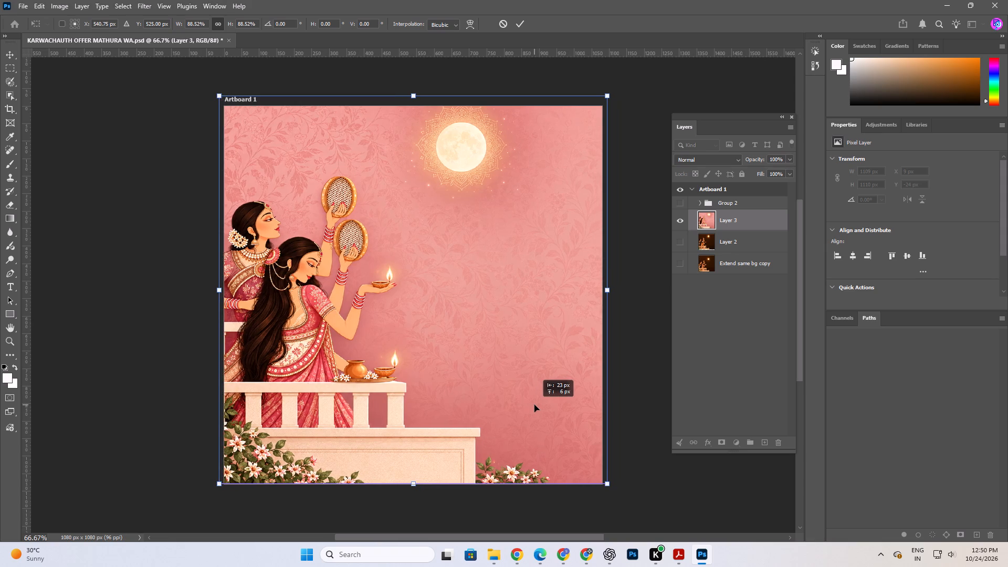
left_click_drag(534, 405, 535, 405)
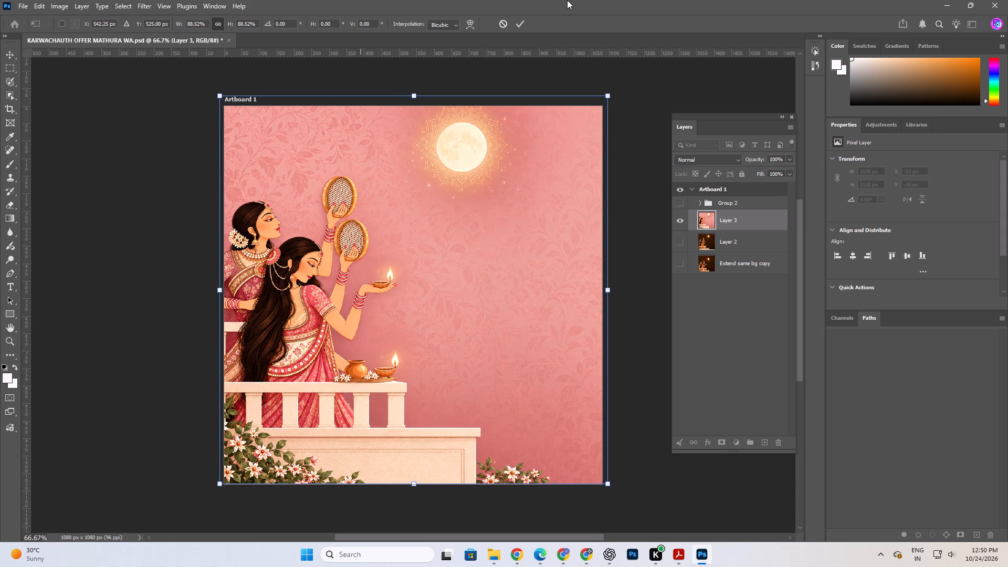
left_click(519, 20)
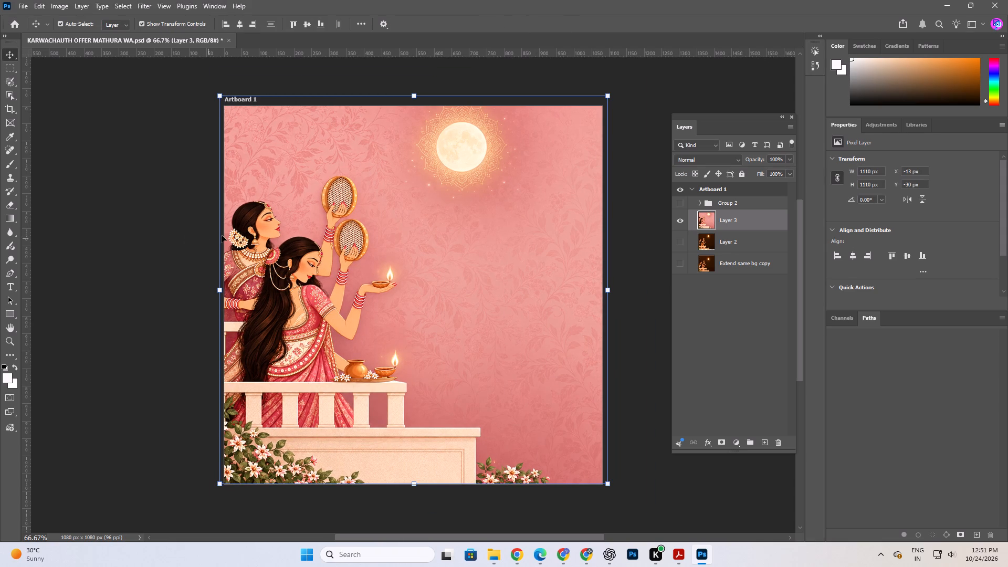
Apply a Brightness/Contrast adjustment to the pink background with brightness -17 and slightly increased contrast.
left_click(64, 2)
left_click(82, 40)
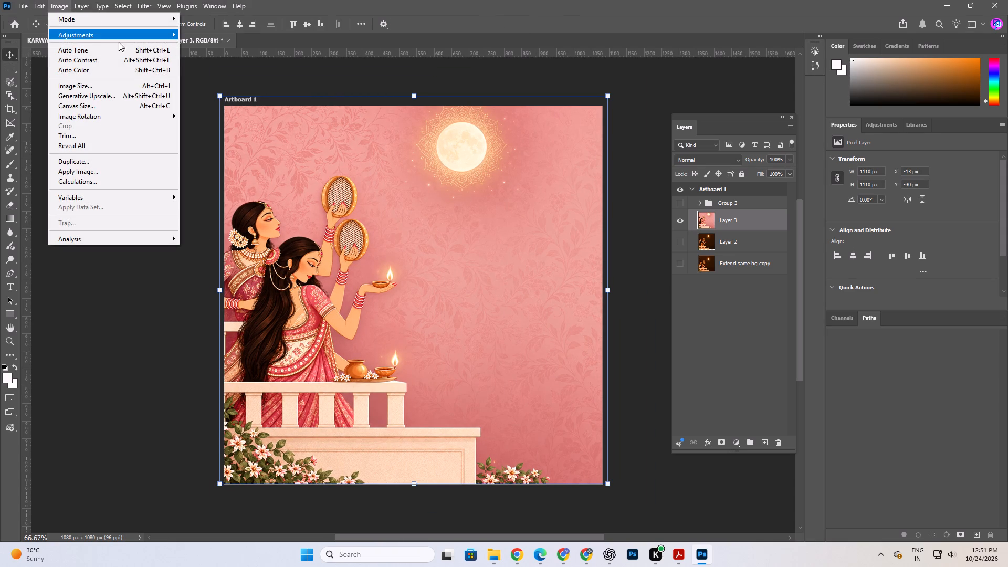
left_click(155, 38)
left_click(206, 38)
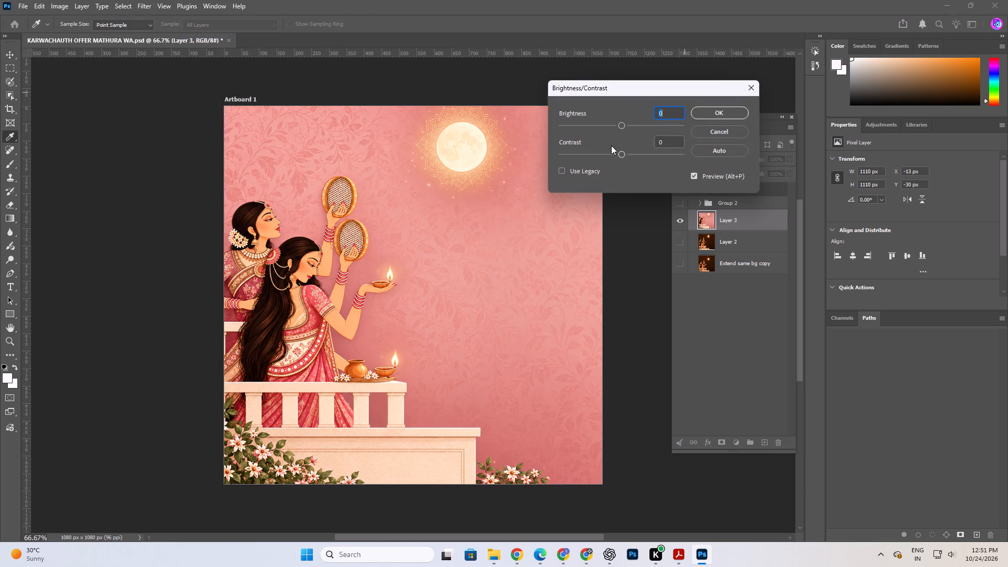
left_click_drag(619, 152, 626, 151)
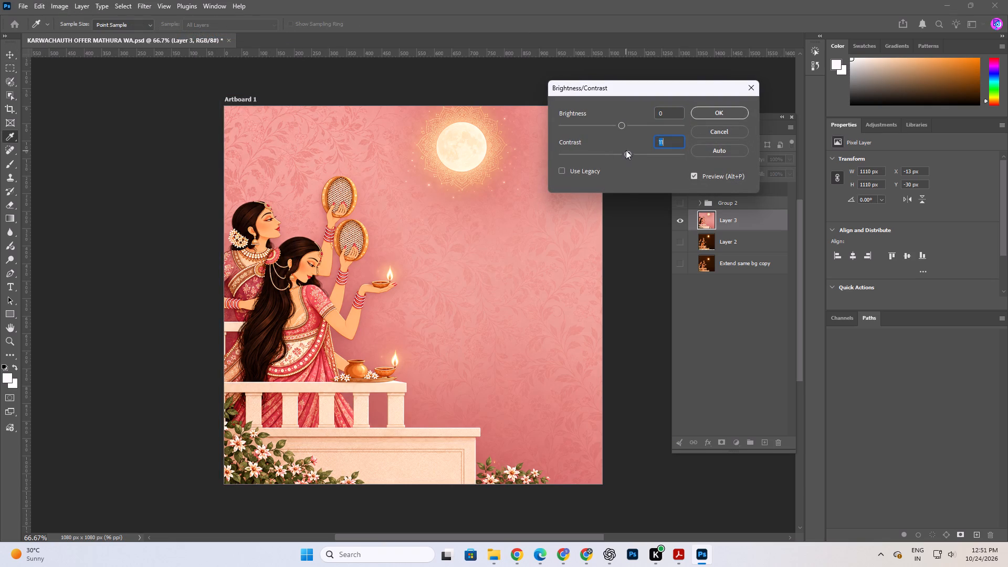
left_click_drag(621, 124, 612, 126)
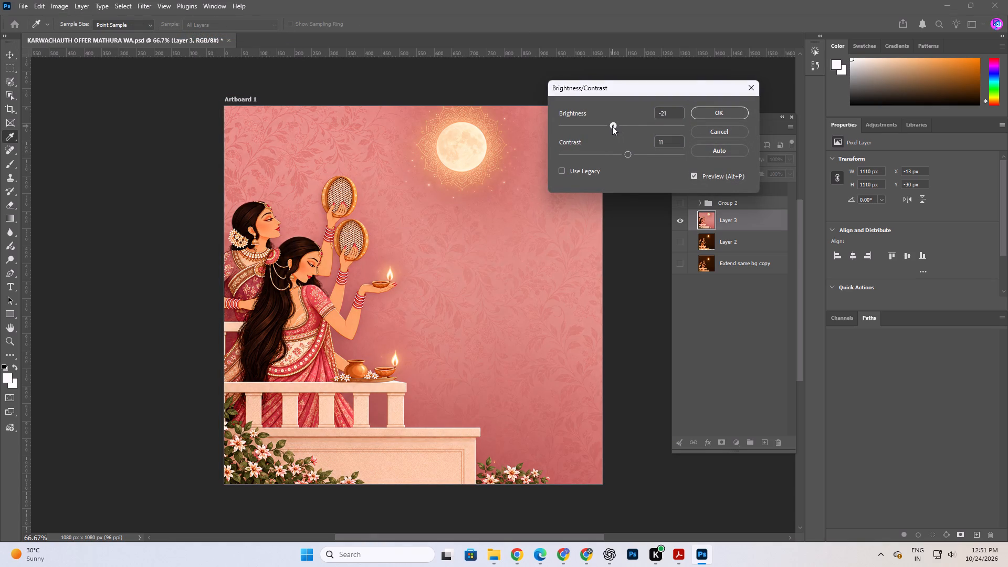
left_click_drag(612, 126, 614, 125)
left_click_drag(614, 125, 614, 125)
left_click_drag(626, 153, 611, 156)
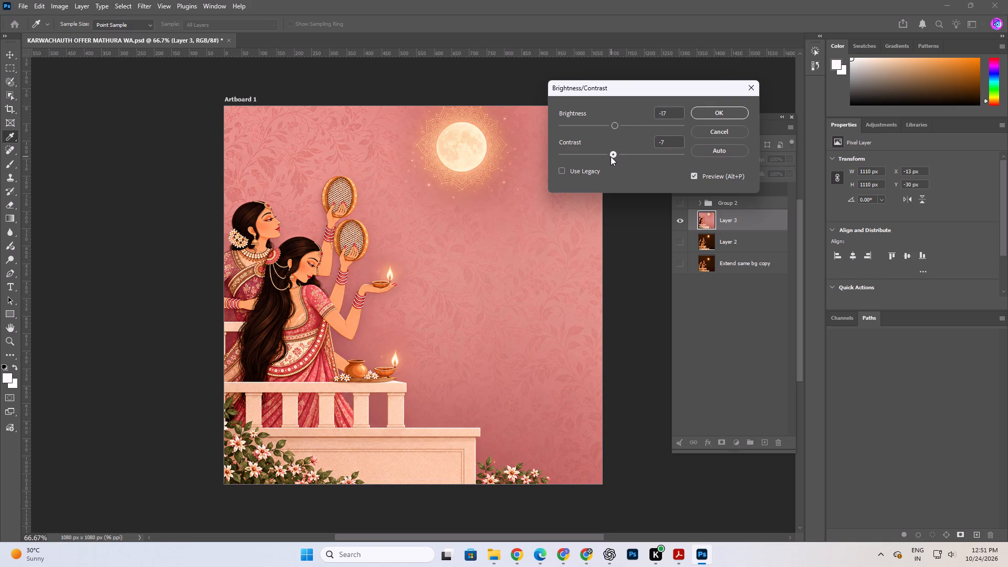
left_click_drag(611, 156, 627, 154)
left_click_drag(627, 154, 632, 154)
left_click(711, 111)
Deselect the pink background layer and save the document.
left_click(152, 226)
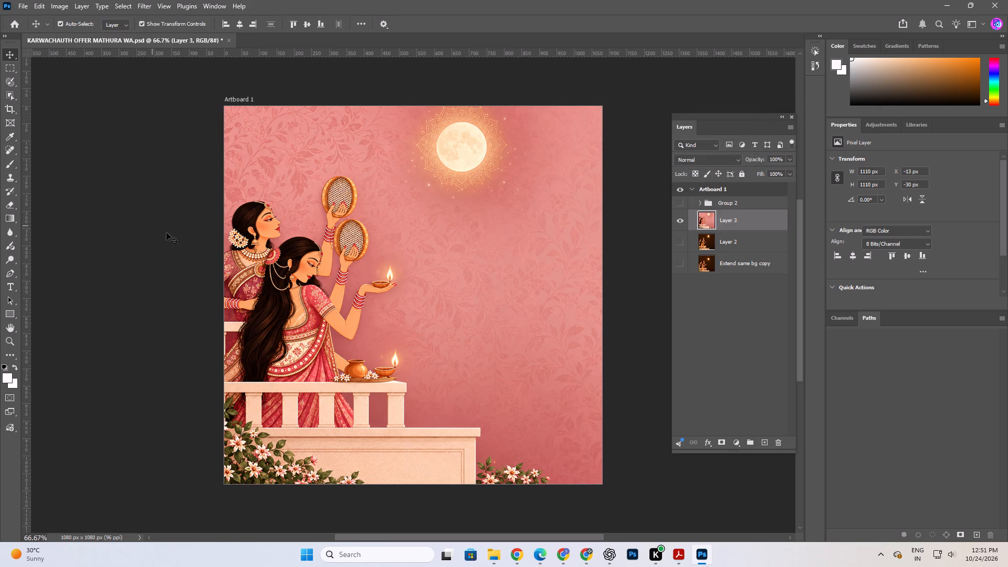
key("space")
key("space")
key("space")
key("space")
key("space")
key("space")
key("space")
key("space")
key("space")
key("space")
key("space")
key("space")
key("space")
left_click_drag(537, 338, 511, 338)
key("ctrl+s")
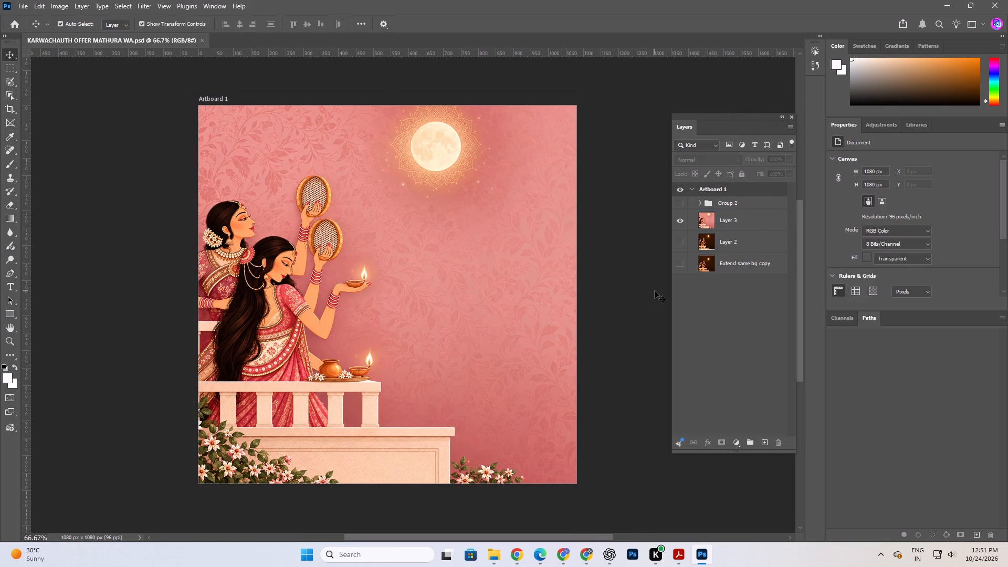
Show the grouped text, logo and offer layers over the pink background again.
left_click(681, 202)
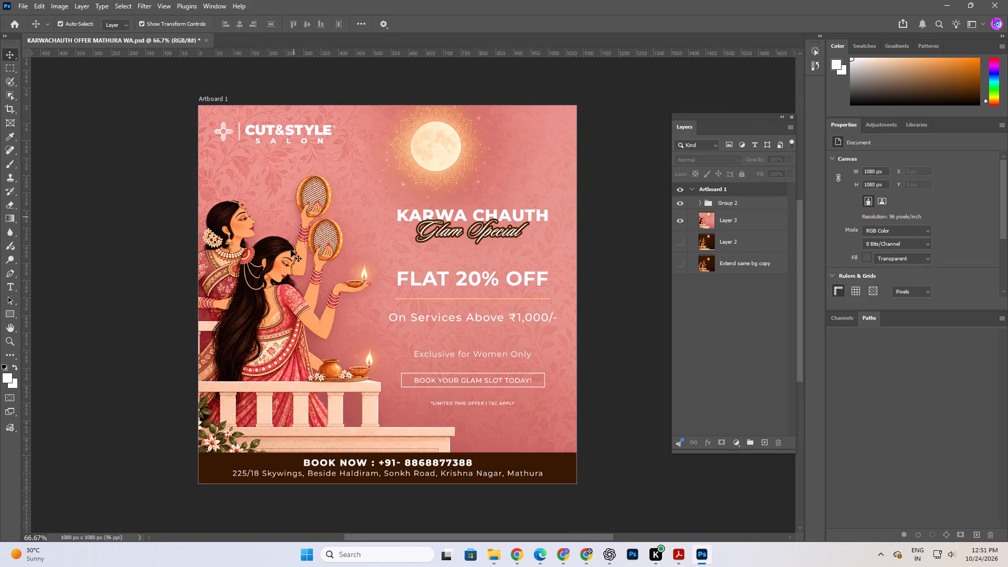
left_click(116, 279)
Nudge the pink background layer slightly left and down to X -15 px, Y -28 px.
left_click(245, 304)
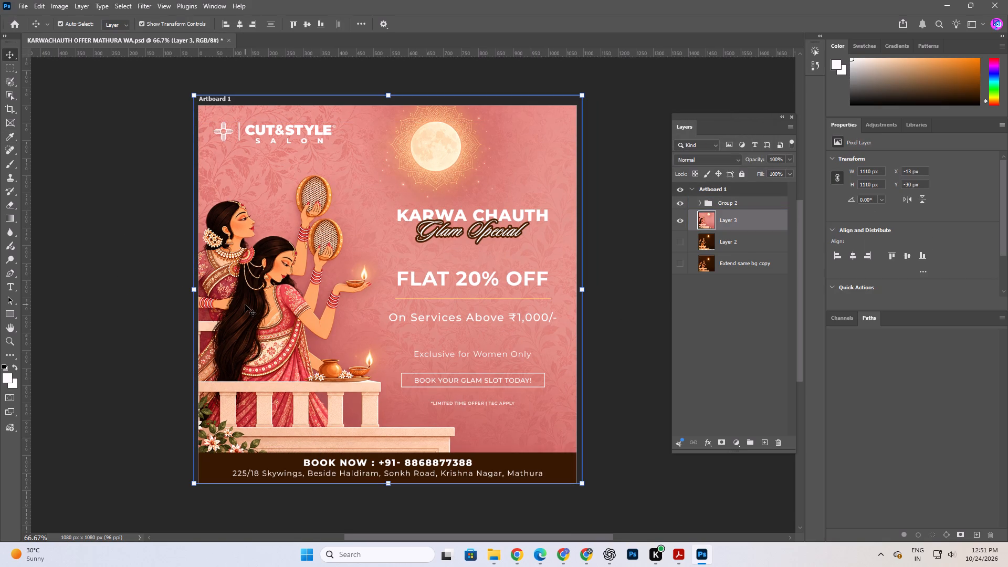
key("Left")
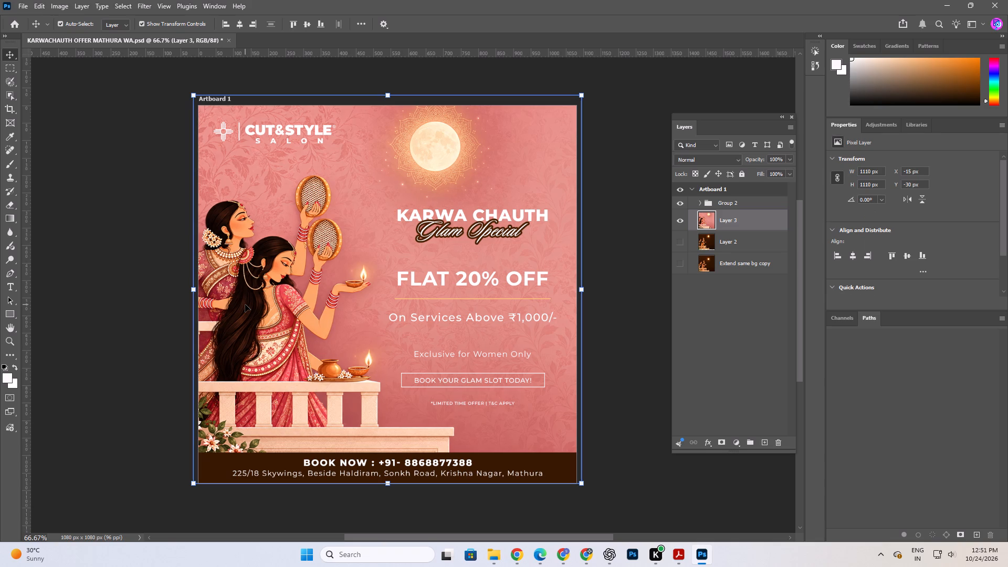
key("Down")
key("Down")
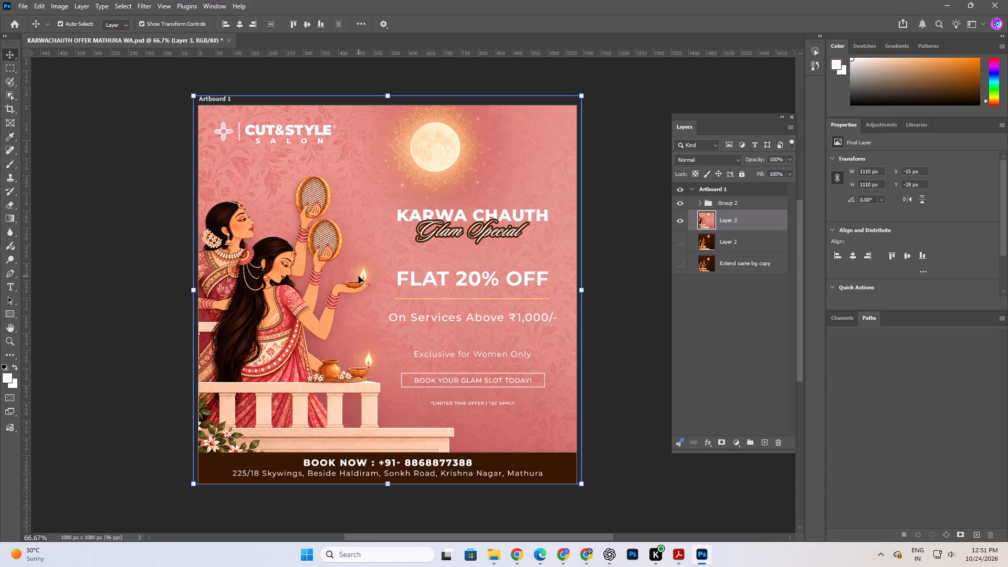
left_click(109, 240)
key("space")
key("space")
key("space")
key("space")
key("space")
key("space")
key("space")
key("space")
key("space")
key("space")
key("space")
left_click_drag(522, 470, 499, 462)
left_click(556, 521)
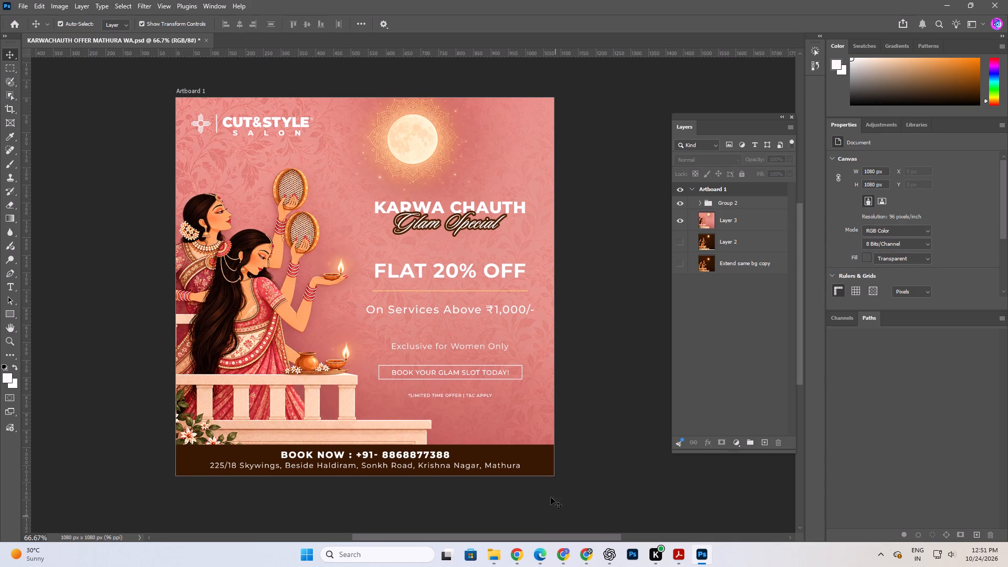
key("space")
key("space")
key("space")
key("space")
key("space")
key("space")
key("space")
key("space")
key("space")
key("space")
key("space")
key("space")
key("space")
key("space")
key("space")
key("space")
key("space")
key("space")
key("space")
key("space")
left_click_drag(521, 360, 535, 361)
Select the dark brown footer bar behind the contact details and open its fill colour for editing.
left_click(545, 449)
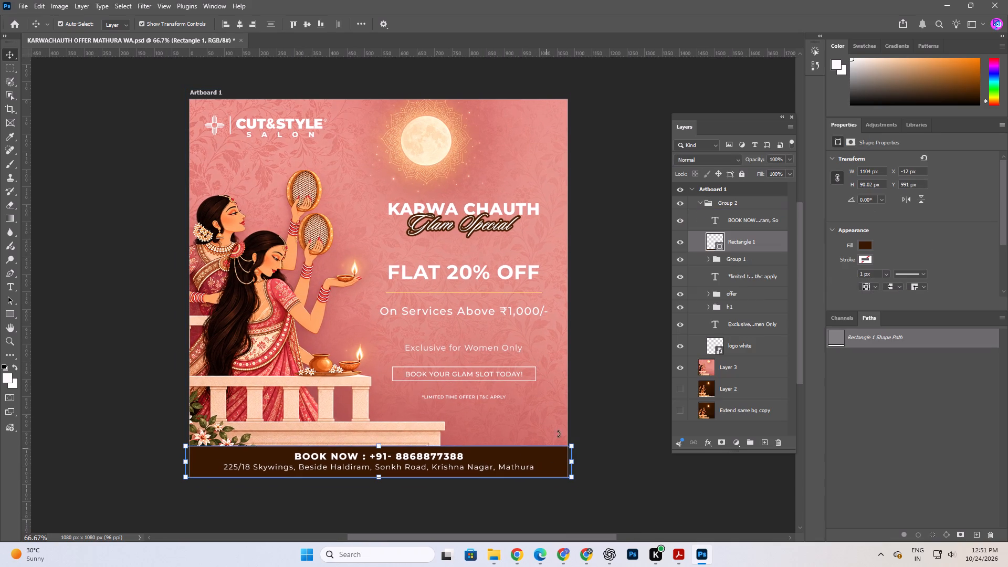
double_click(719, 248)
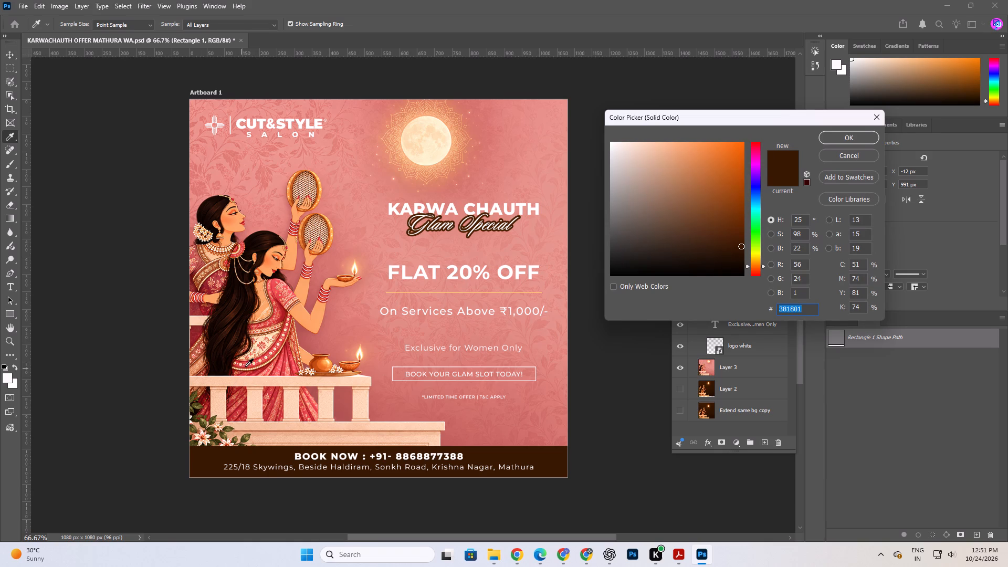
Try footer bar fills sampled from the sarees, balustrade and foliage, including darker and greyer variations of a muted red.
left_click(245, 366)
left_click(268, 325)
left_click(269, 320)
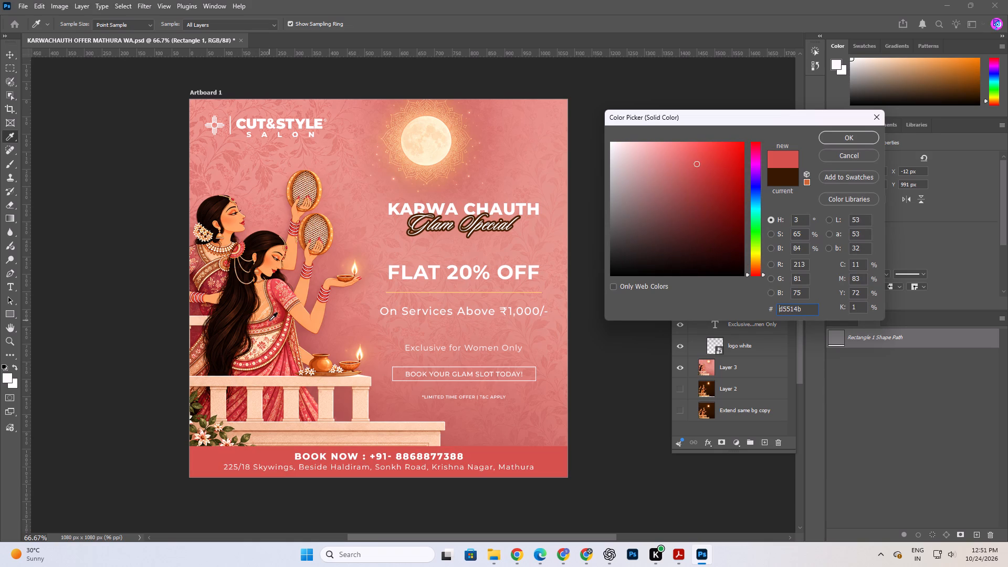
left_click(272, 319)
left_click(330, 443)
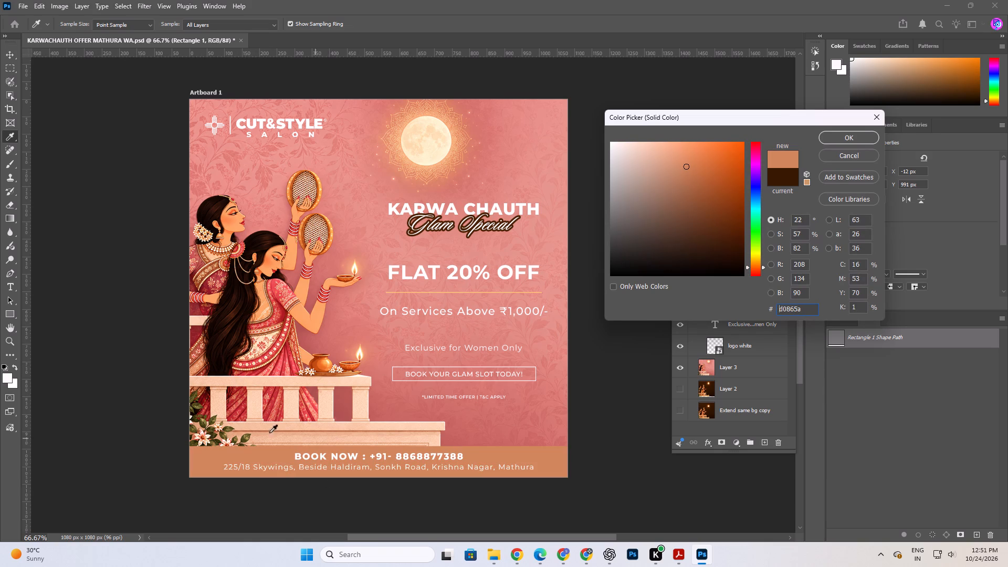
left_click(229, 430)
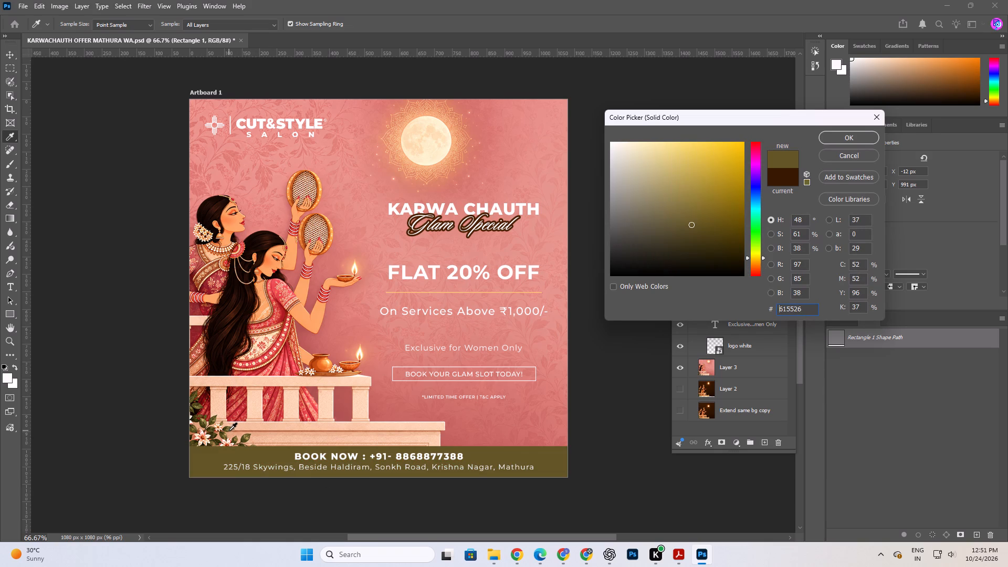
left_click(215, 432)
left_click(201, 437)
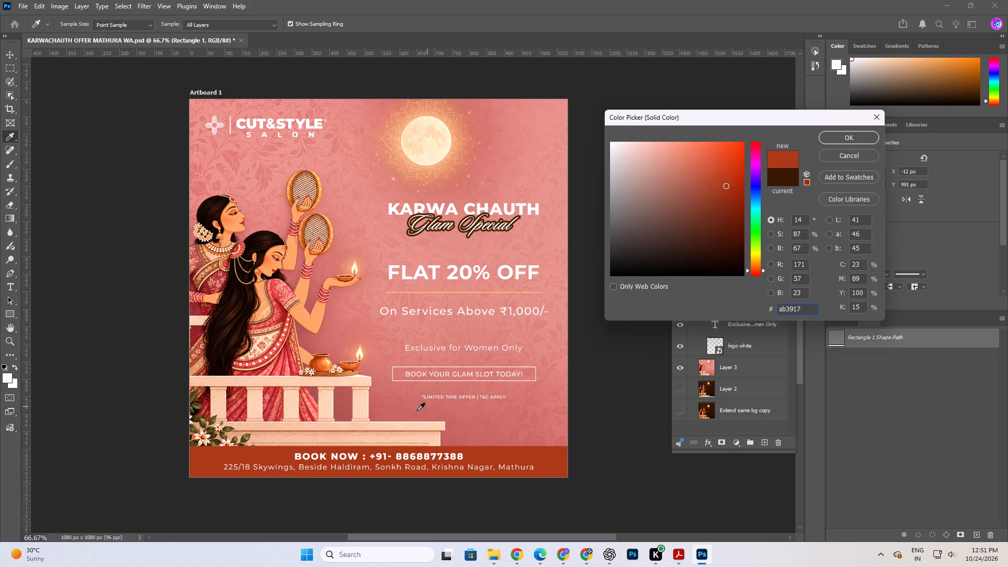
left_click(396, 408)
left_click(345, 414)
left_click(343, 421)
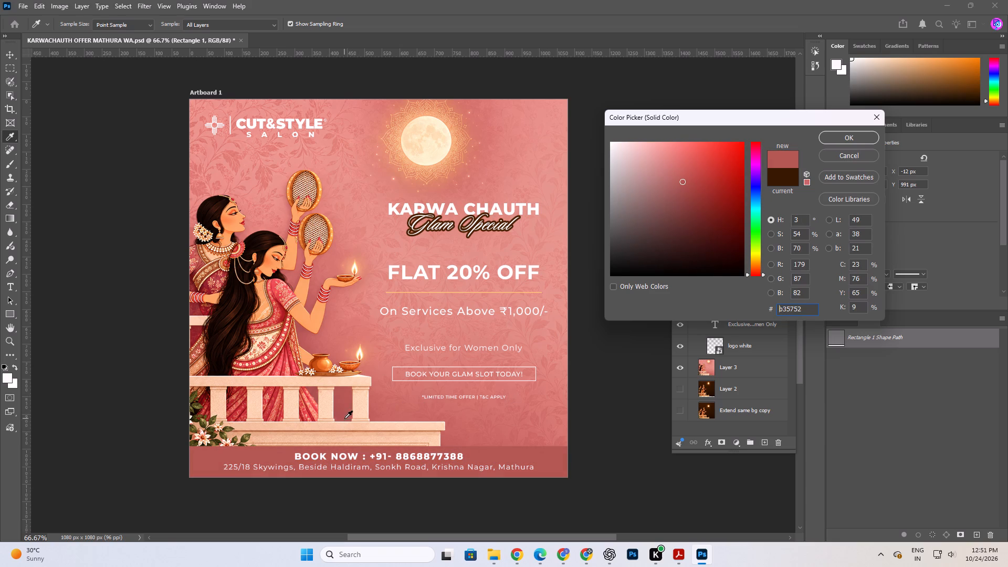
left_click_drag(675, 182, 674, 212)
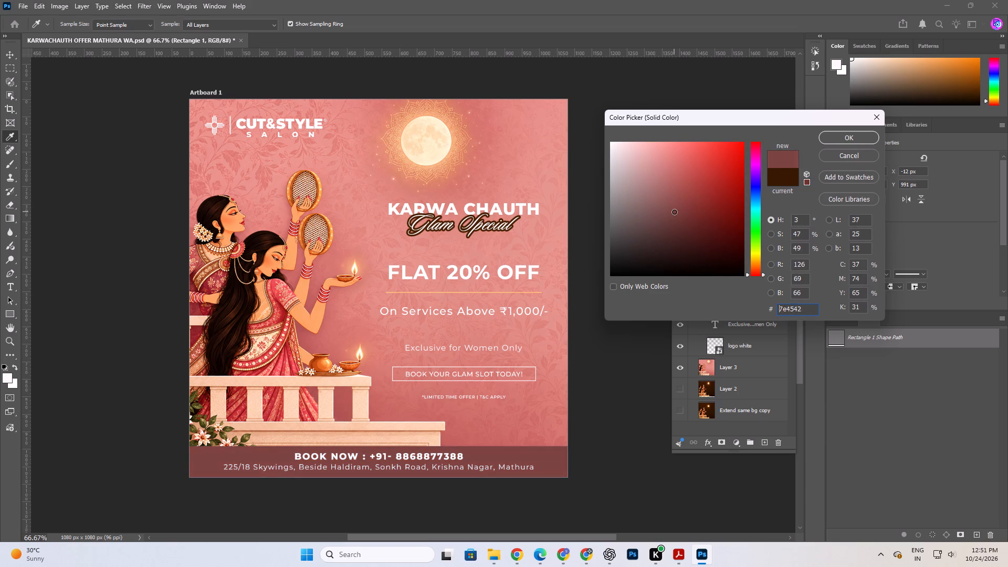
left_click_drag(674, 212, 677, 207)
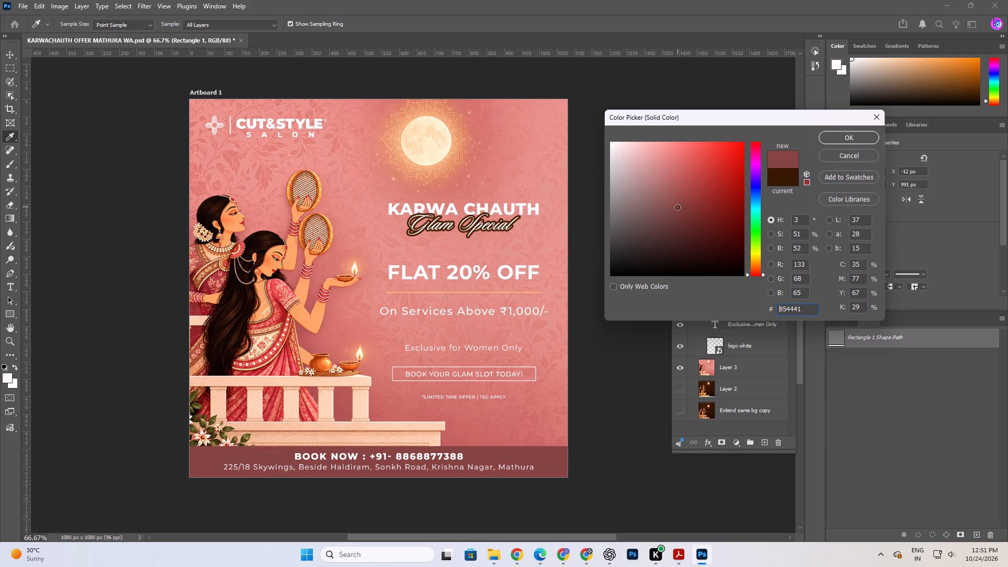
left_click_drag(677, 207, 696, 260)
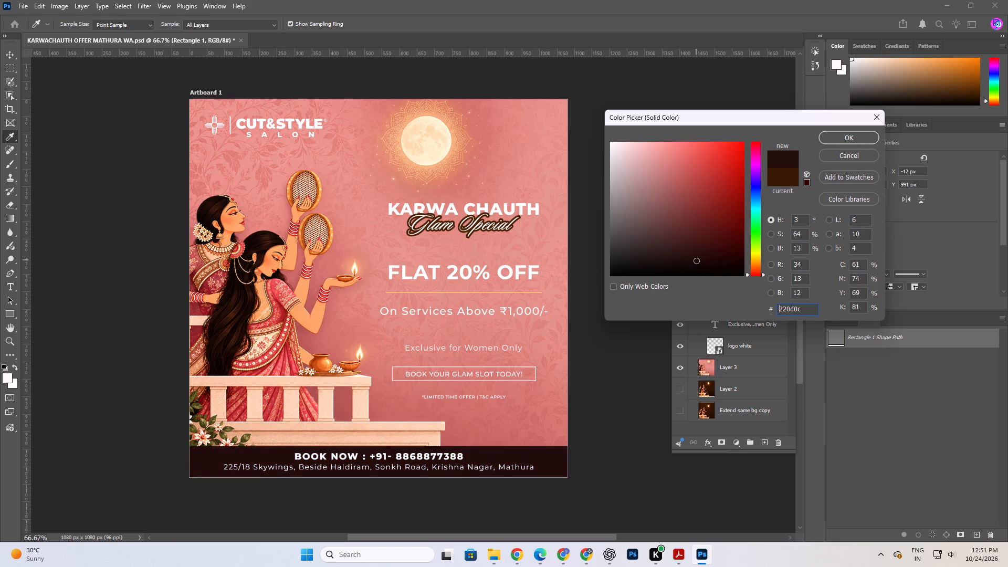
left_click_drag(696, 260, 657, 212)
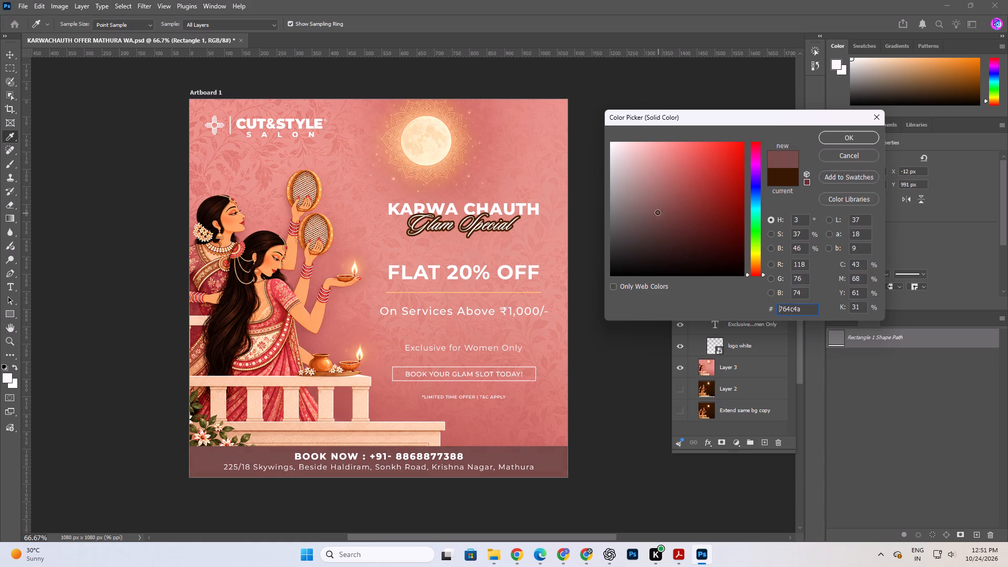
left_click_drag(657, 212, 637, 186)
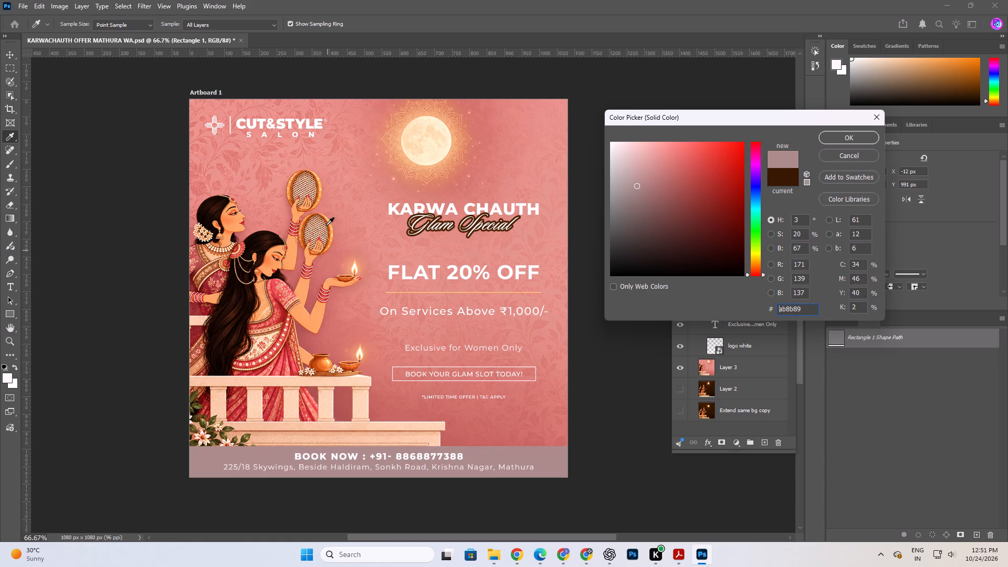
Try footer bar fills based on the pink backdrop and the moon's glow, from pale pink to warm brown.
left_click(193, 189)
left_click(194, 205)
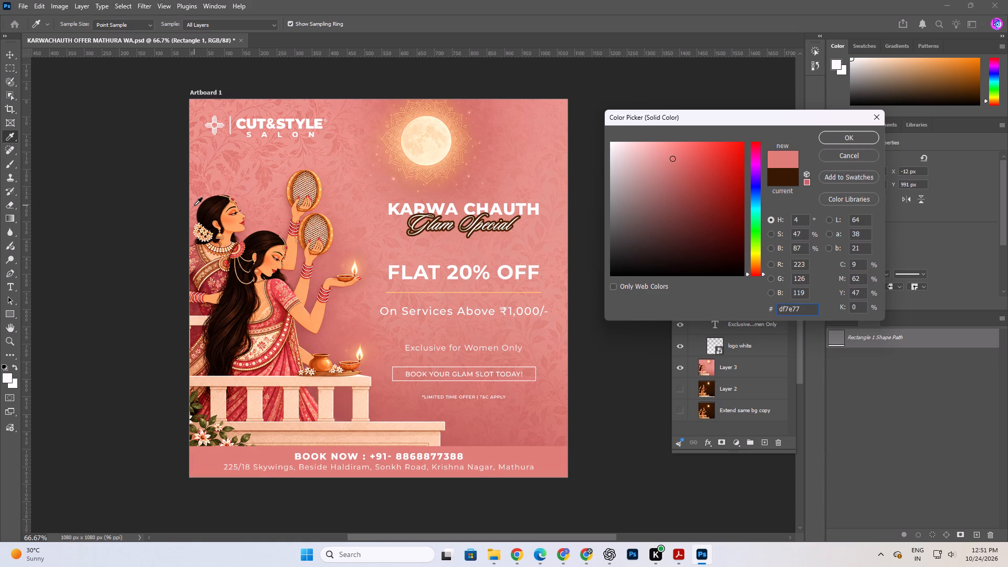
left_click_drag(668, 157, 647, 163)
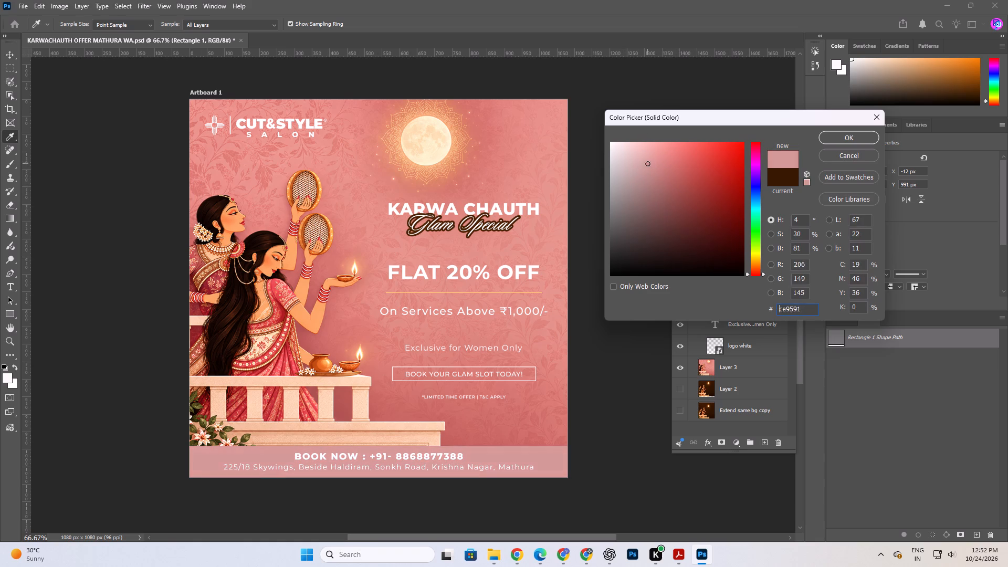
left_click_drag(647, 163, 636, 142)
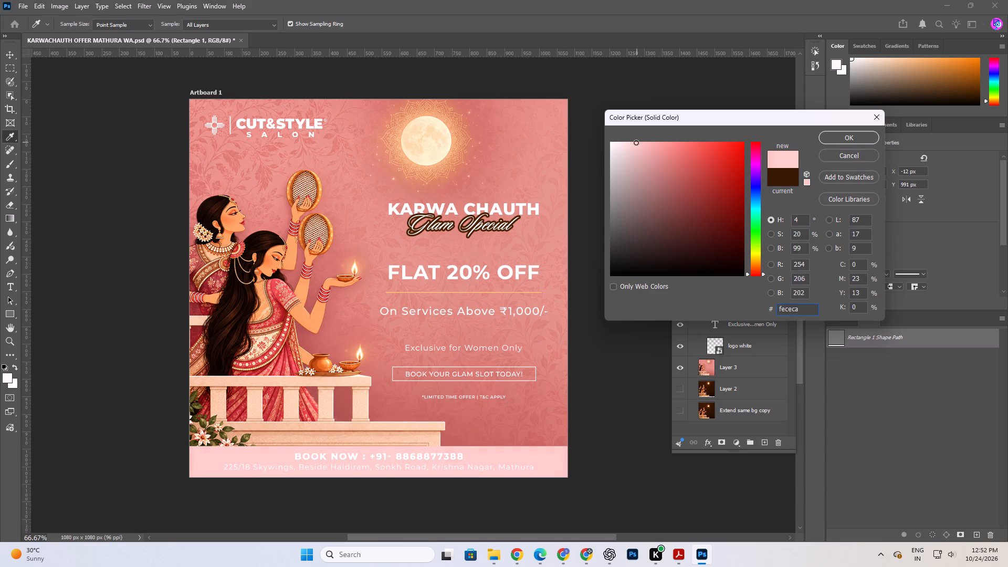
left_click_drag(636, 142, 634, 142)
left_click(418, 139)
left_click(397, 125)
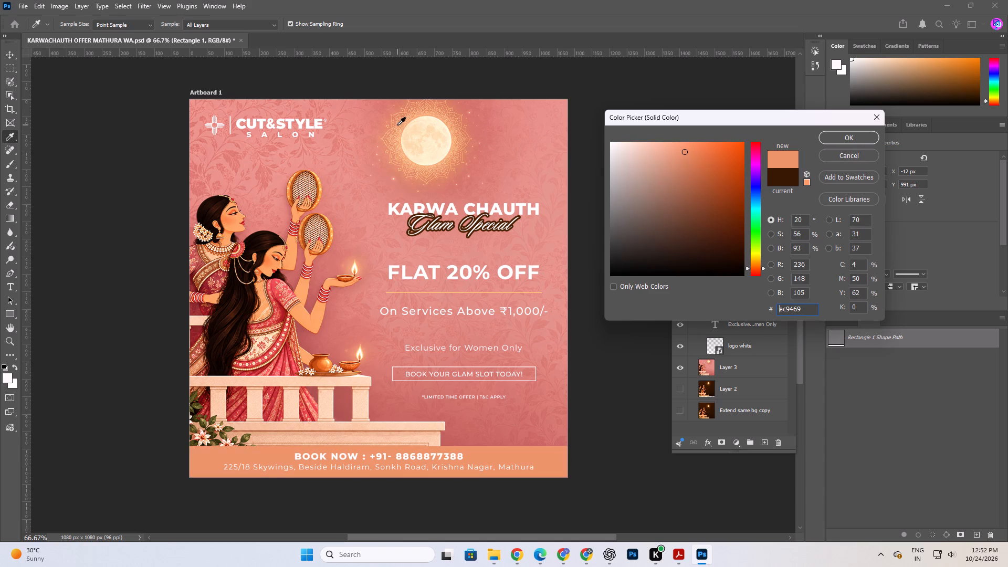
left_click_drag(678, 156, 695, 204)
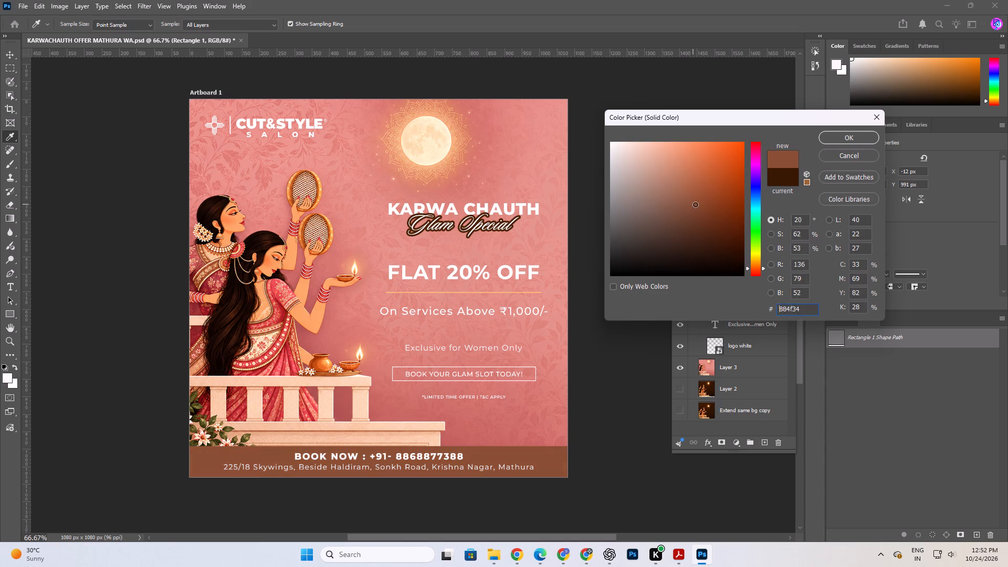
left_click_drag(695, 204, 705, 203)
Set the footer bar's fill to a dark maroon near #843b37, derived from the pink backdrop beside the balustrade.
left_click(384, 411)
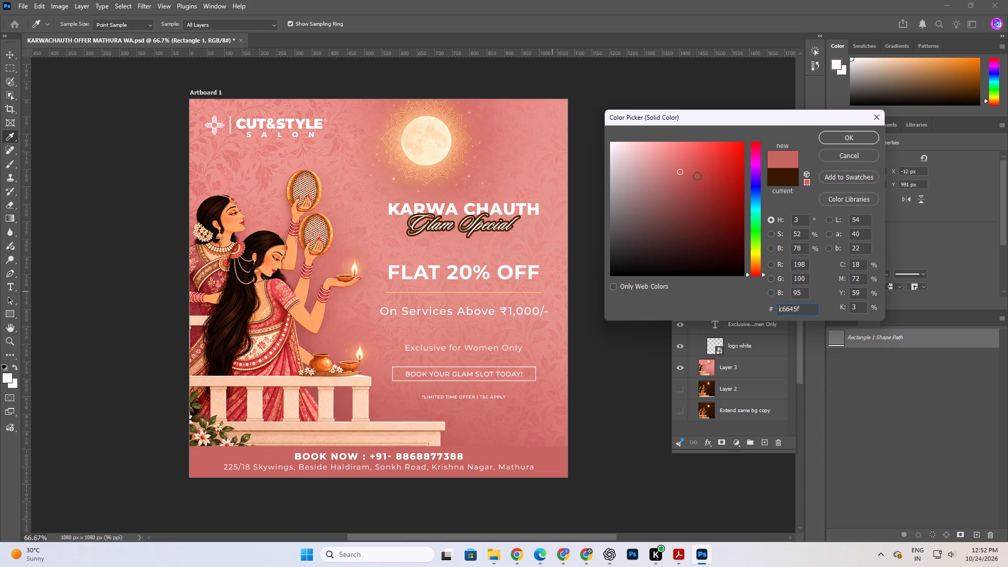
left_click_drag(682, 175, 687, 216)
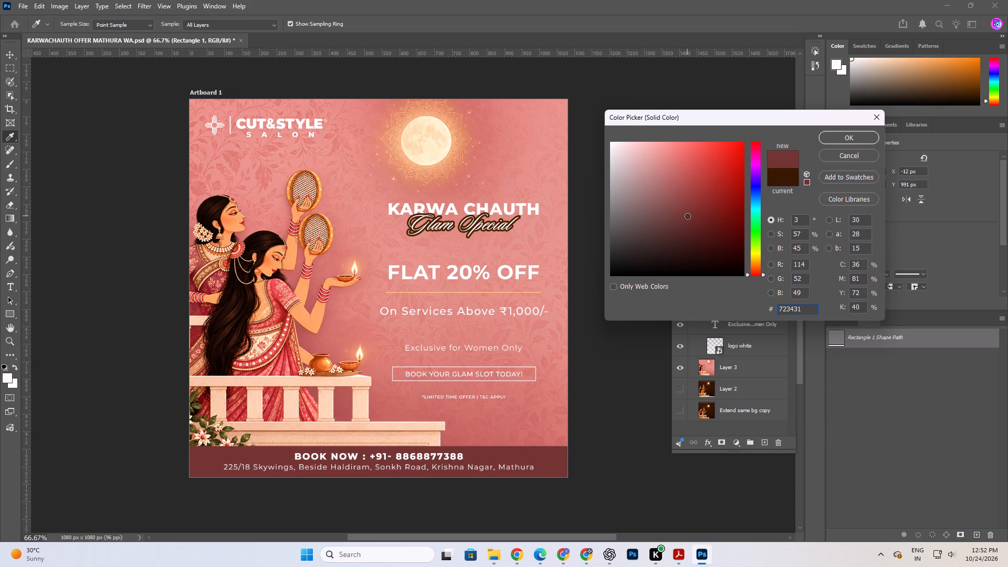
left_click_drag(687, 216, 688, 207)
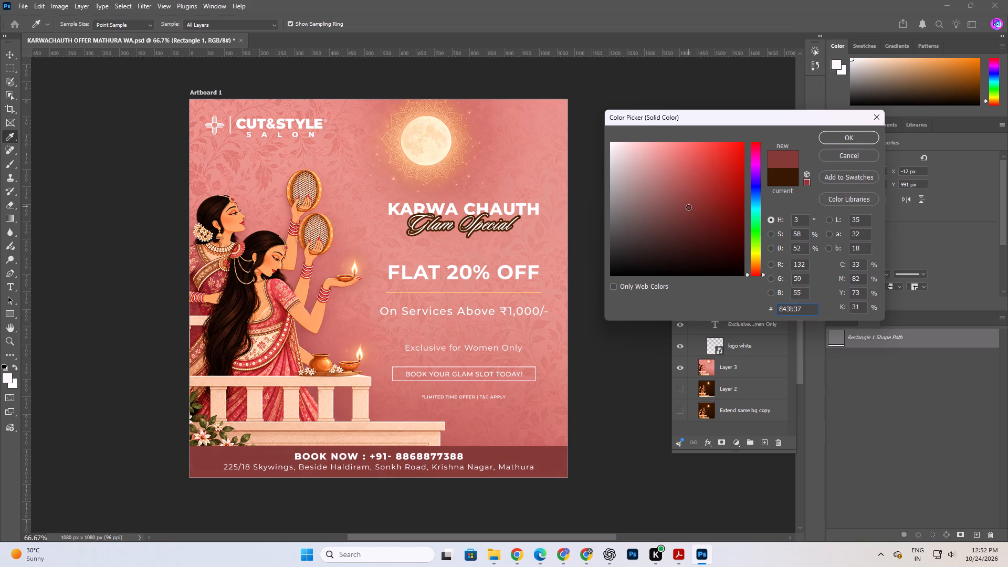
left_click_drag(688, 207, 687, 209)
left_click(846, 135)
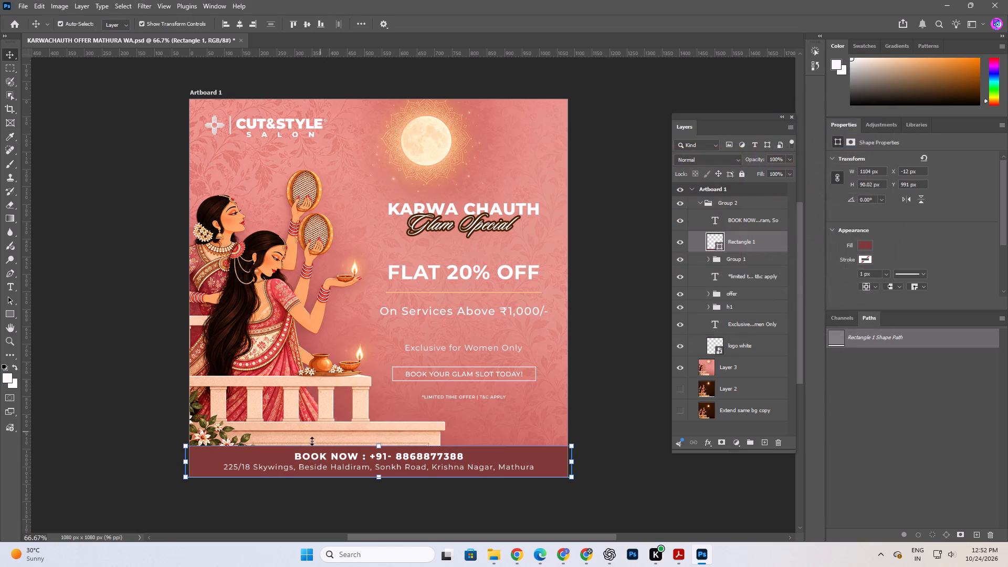
Stretch the footer bar downward past the artboard's bottom edge to about 115.56% of its height, and deselect it.
left_click_drag(380, 479, 379, 482, "shift")
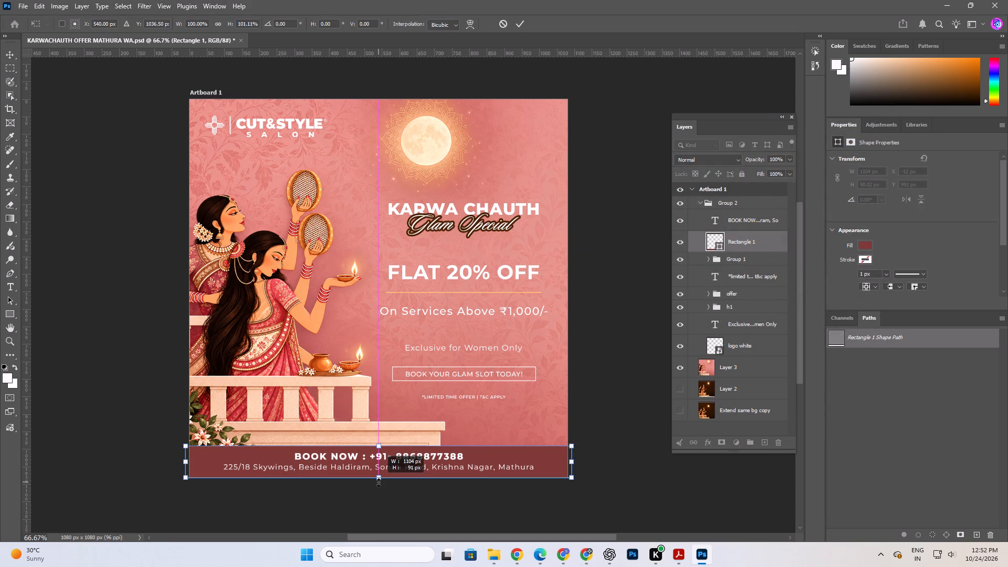
left_click_drag(379, 482, 376, 483, "shift")
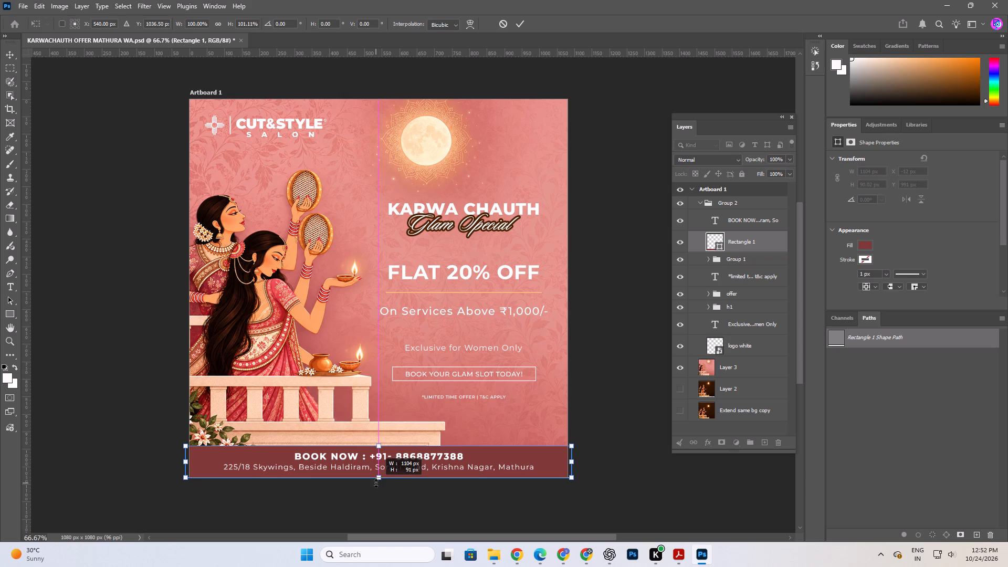
left_click_drag(376, 483, 374, 484, "shift")
left_click(514, 27)
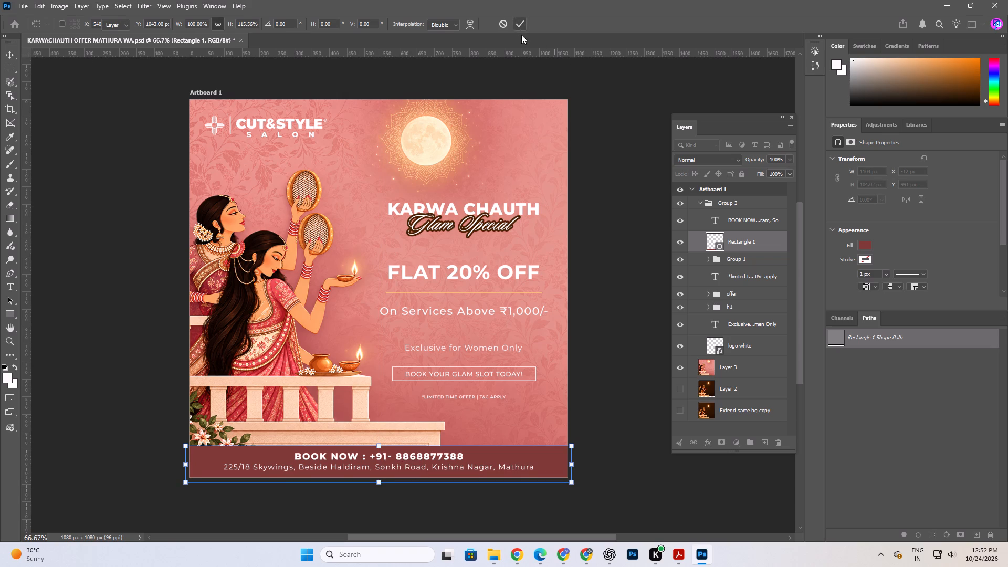
left_click(602, 227)
Nudge the pink background layer up 10 px to Y -38 px, keeping X at -15 px.
key("space")
key("space")
key("space")
key("space")
key("space")
key("space")
key("space")
key("space")
key("space")
key("space")
key("space")
key("space")
key("space")
left_click_drag(498, 342, 498, 316)
left_click(421, 479)
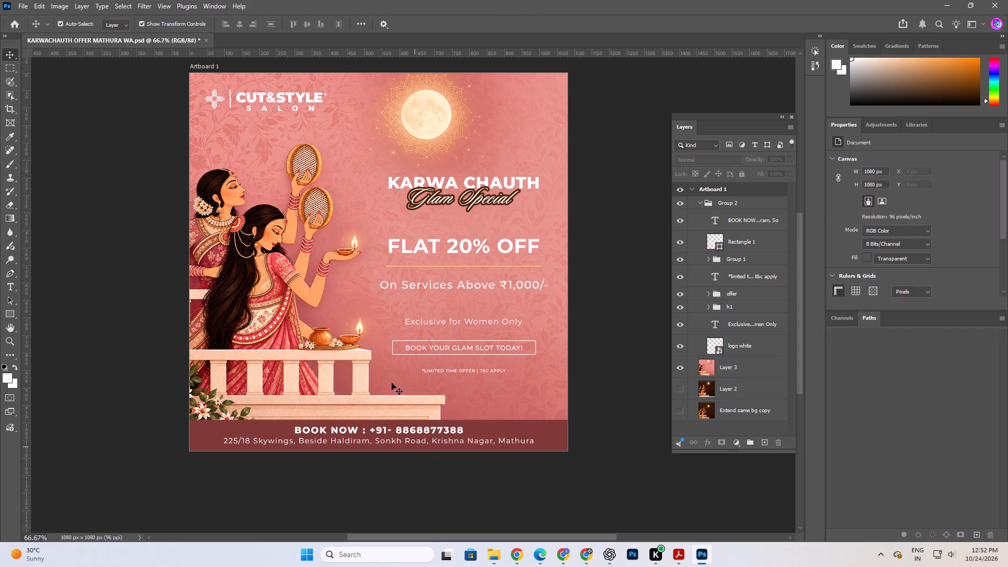
left_click(340, 308)
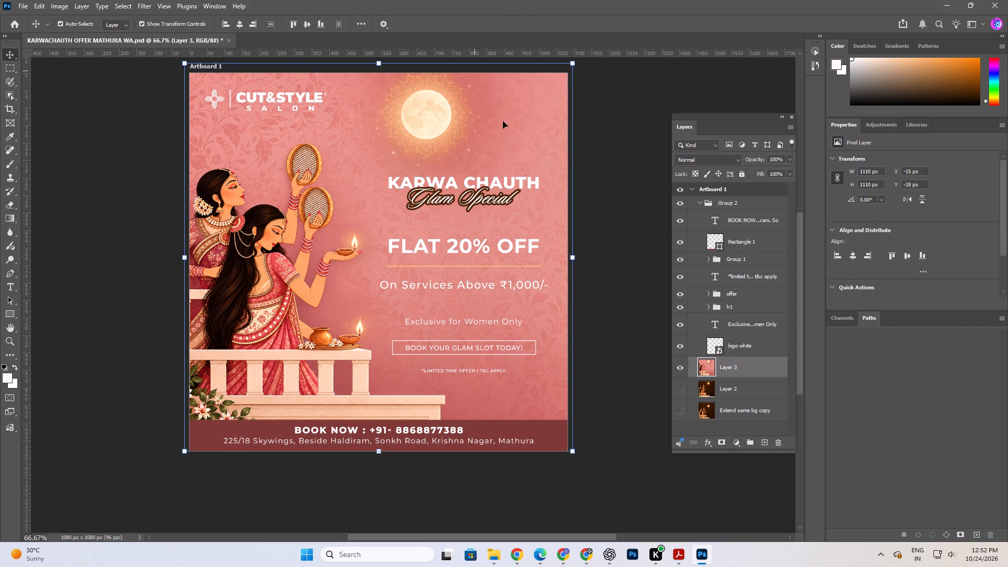
scroll(514, 337, "up", 3)
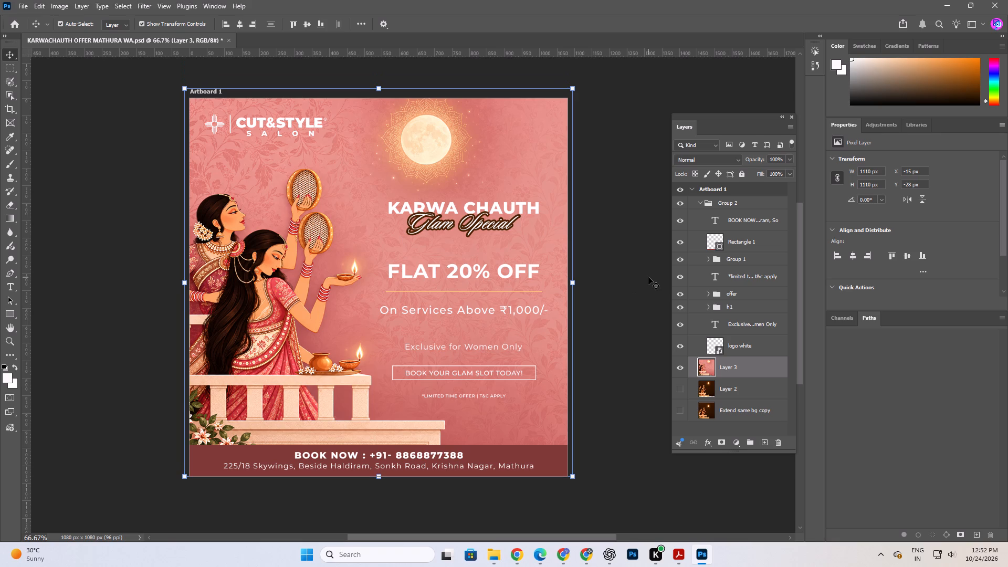
key("shift+Up")
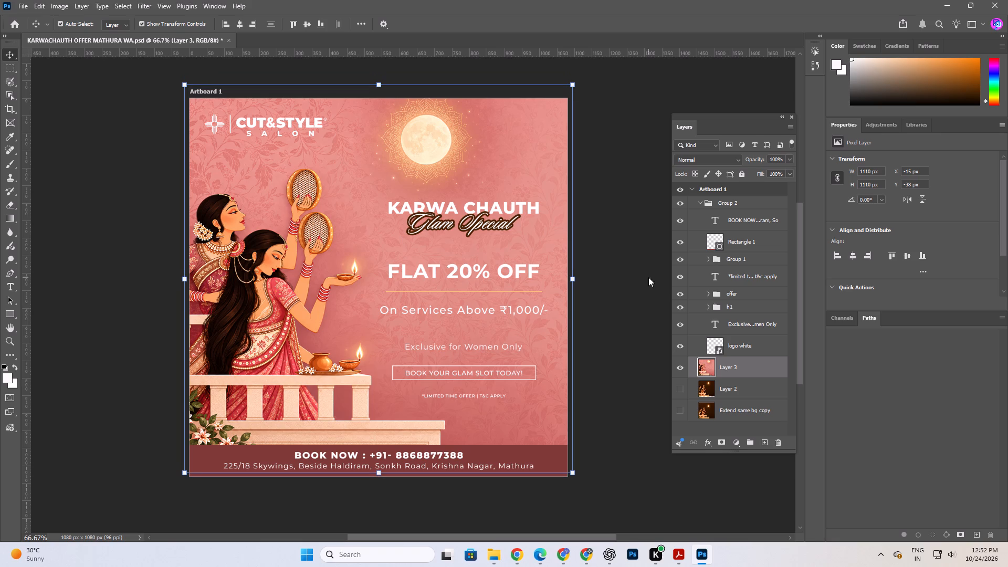
key("shift+Left")
key("shift+Right")
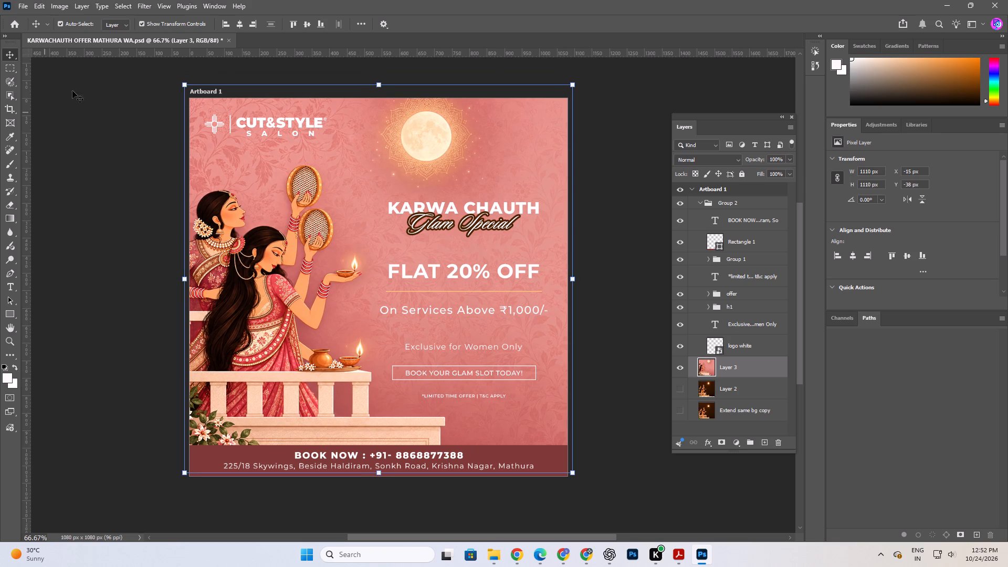
Deselect the background layer and save the document.
left_click(100, 142)
left_click(188, 211)
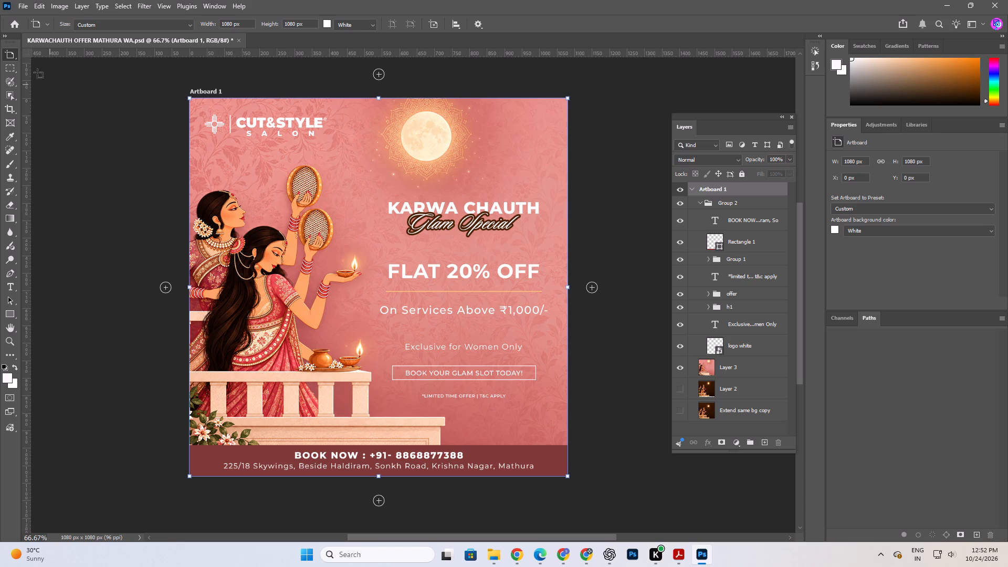
left_click(10, 54)
left_click(34, 59)
left_click(88, 130)
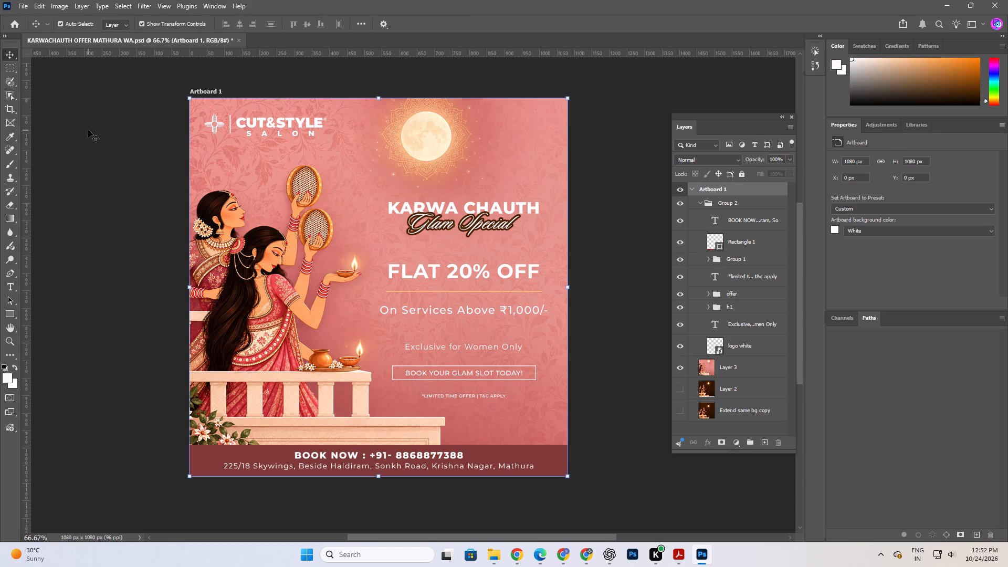
key("ctrl+s")
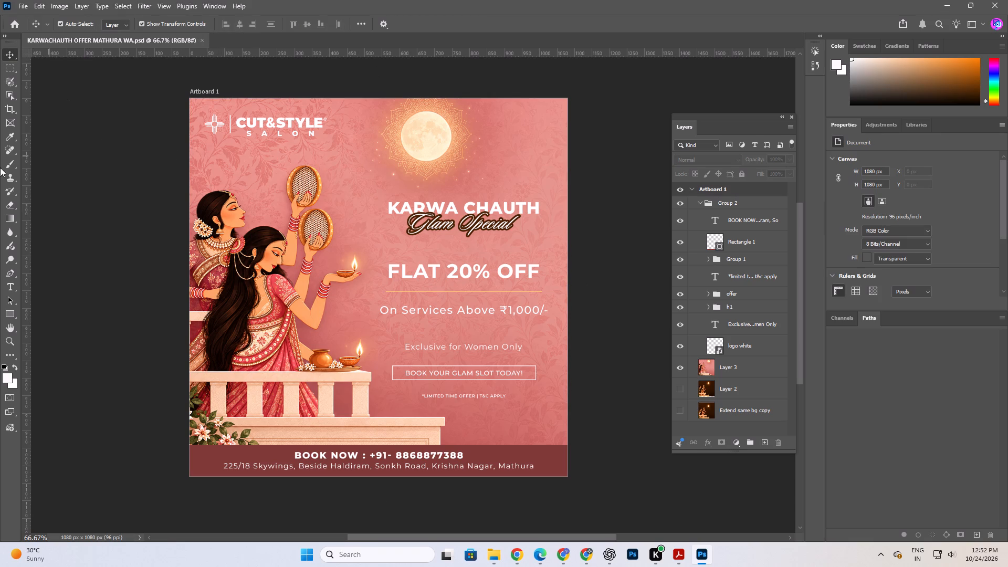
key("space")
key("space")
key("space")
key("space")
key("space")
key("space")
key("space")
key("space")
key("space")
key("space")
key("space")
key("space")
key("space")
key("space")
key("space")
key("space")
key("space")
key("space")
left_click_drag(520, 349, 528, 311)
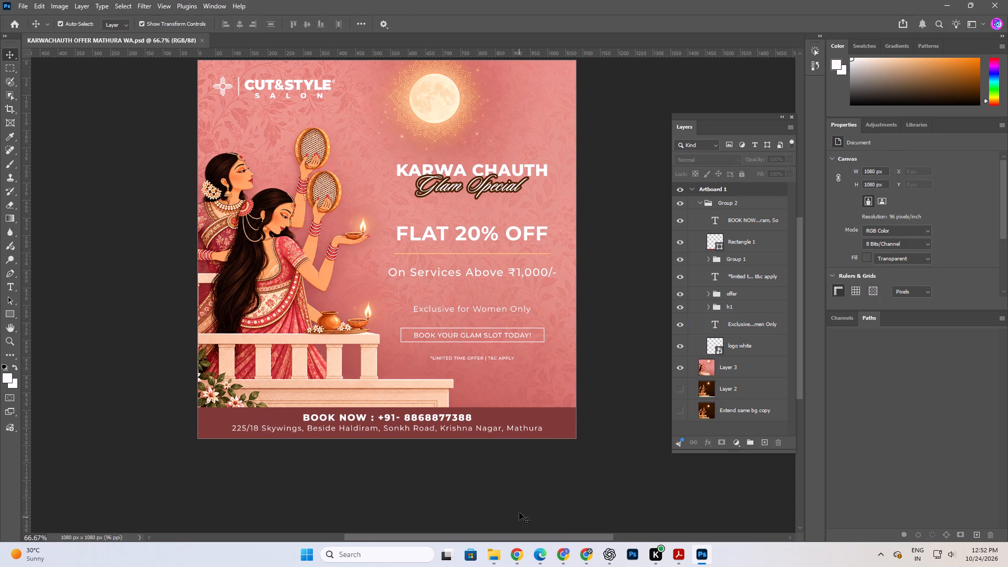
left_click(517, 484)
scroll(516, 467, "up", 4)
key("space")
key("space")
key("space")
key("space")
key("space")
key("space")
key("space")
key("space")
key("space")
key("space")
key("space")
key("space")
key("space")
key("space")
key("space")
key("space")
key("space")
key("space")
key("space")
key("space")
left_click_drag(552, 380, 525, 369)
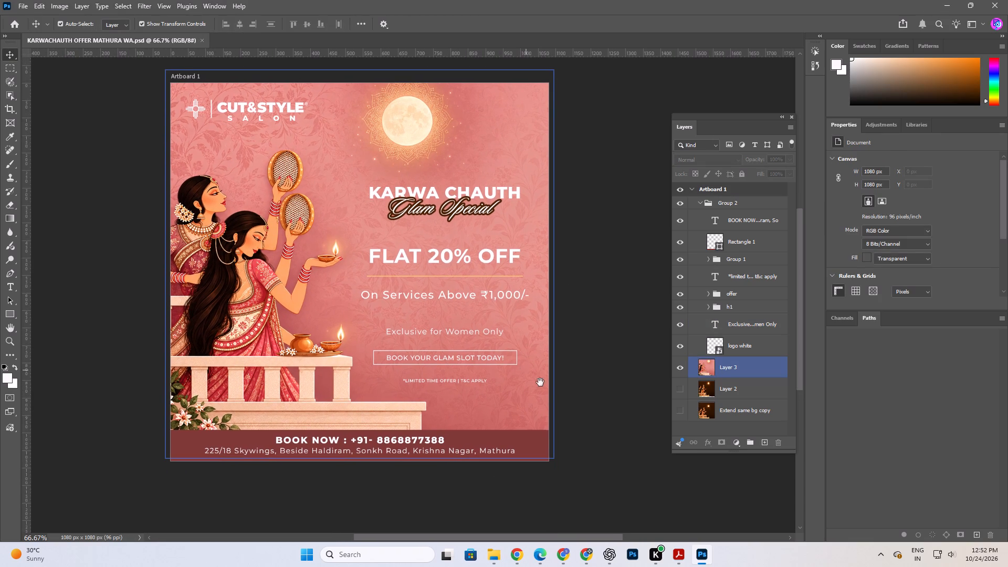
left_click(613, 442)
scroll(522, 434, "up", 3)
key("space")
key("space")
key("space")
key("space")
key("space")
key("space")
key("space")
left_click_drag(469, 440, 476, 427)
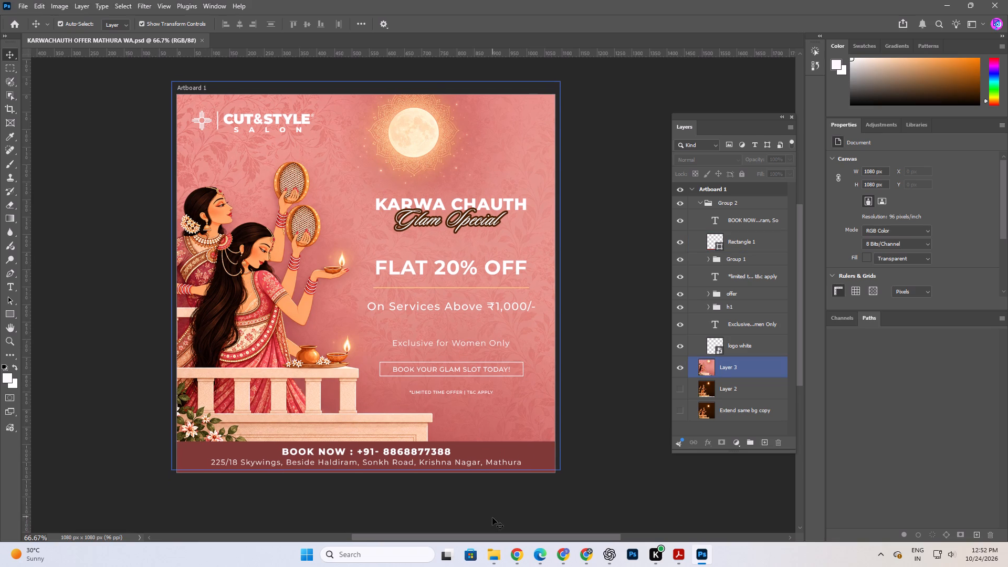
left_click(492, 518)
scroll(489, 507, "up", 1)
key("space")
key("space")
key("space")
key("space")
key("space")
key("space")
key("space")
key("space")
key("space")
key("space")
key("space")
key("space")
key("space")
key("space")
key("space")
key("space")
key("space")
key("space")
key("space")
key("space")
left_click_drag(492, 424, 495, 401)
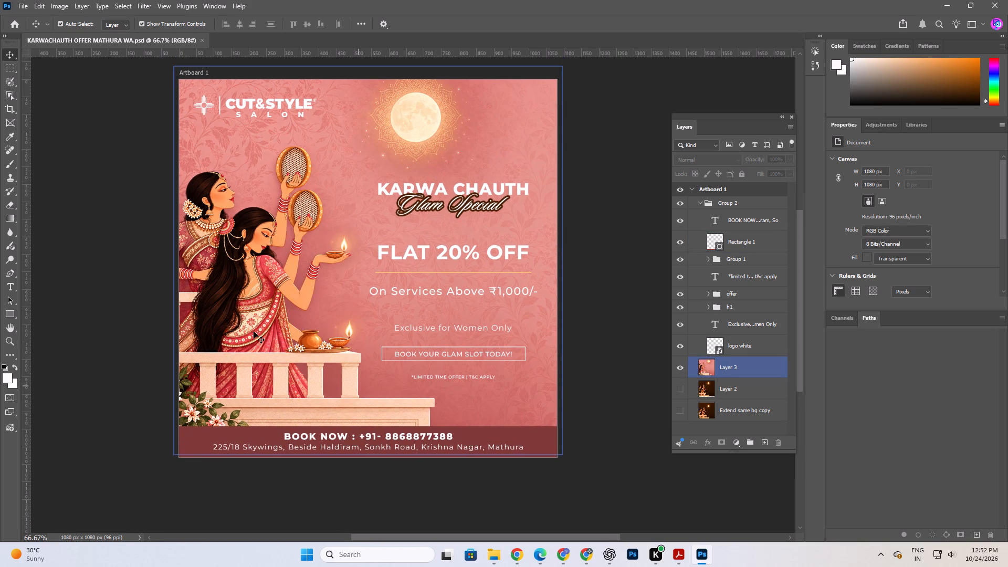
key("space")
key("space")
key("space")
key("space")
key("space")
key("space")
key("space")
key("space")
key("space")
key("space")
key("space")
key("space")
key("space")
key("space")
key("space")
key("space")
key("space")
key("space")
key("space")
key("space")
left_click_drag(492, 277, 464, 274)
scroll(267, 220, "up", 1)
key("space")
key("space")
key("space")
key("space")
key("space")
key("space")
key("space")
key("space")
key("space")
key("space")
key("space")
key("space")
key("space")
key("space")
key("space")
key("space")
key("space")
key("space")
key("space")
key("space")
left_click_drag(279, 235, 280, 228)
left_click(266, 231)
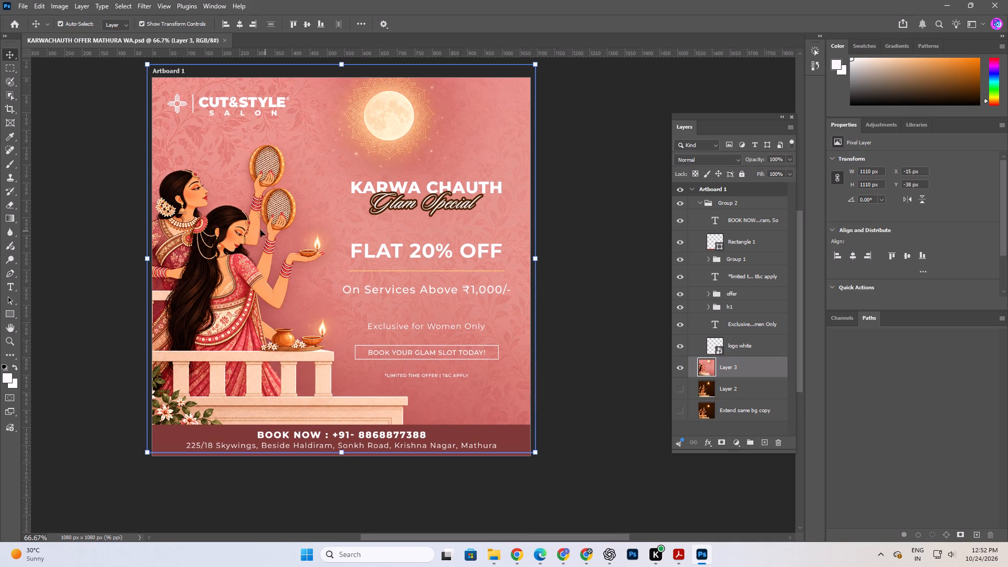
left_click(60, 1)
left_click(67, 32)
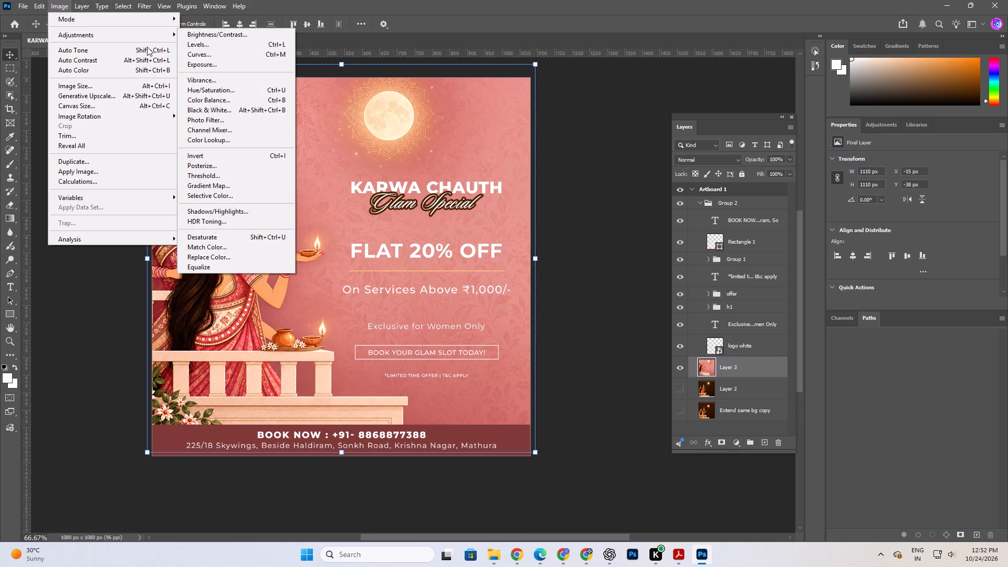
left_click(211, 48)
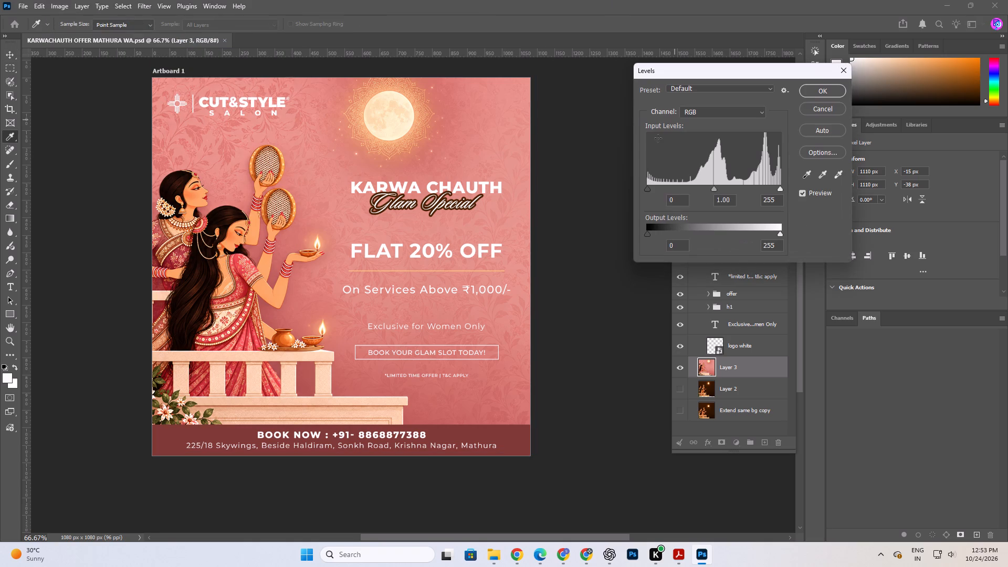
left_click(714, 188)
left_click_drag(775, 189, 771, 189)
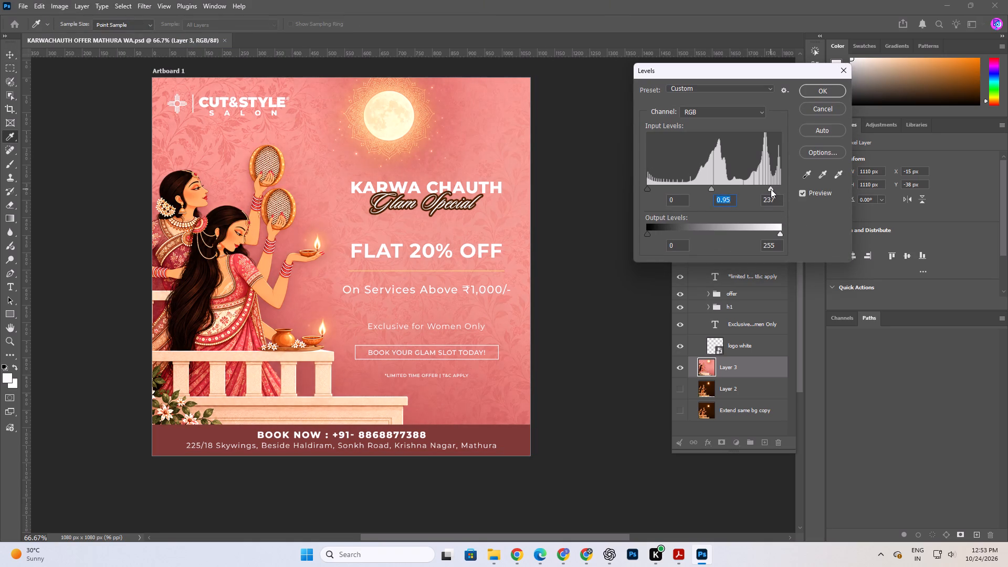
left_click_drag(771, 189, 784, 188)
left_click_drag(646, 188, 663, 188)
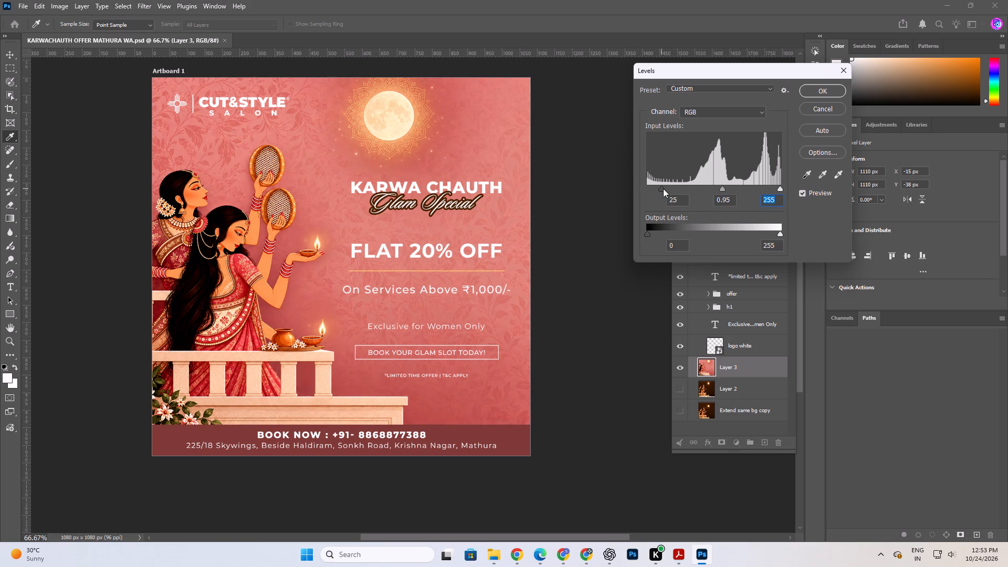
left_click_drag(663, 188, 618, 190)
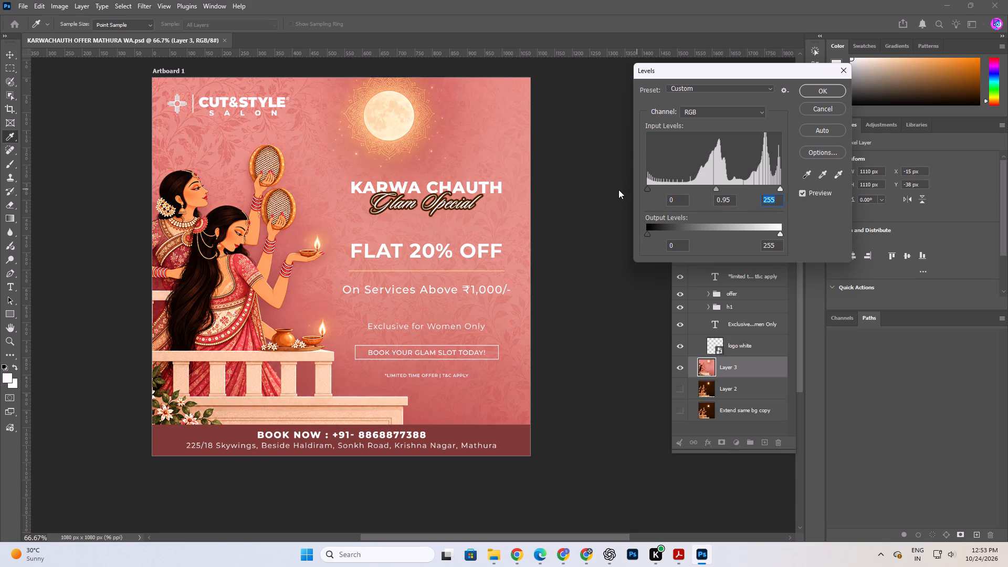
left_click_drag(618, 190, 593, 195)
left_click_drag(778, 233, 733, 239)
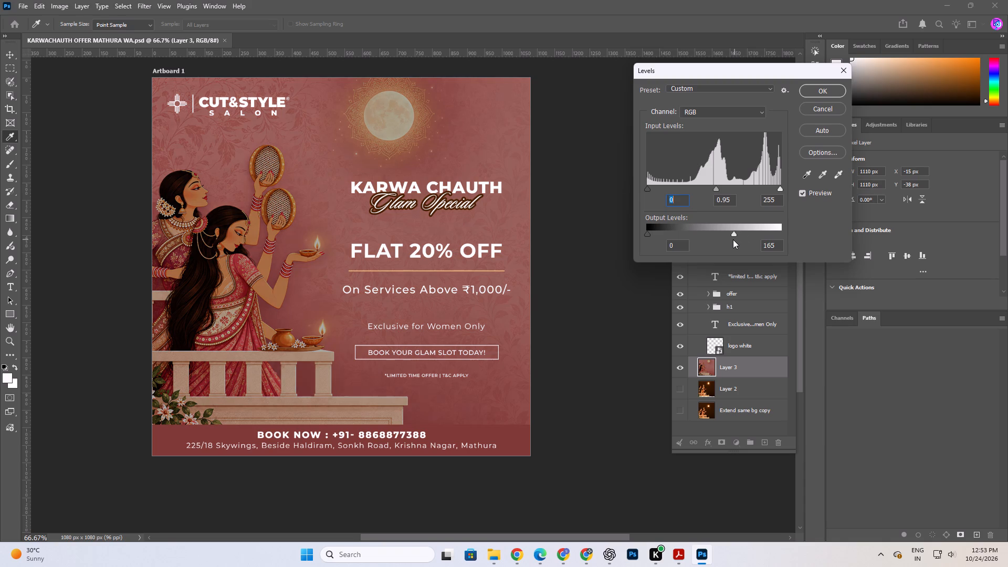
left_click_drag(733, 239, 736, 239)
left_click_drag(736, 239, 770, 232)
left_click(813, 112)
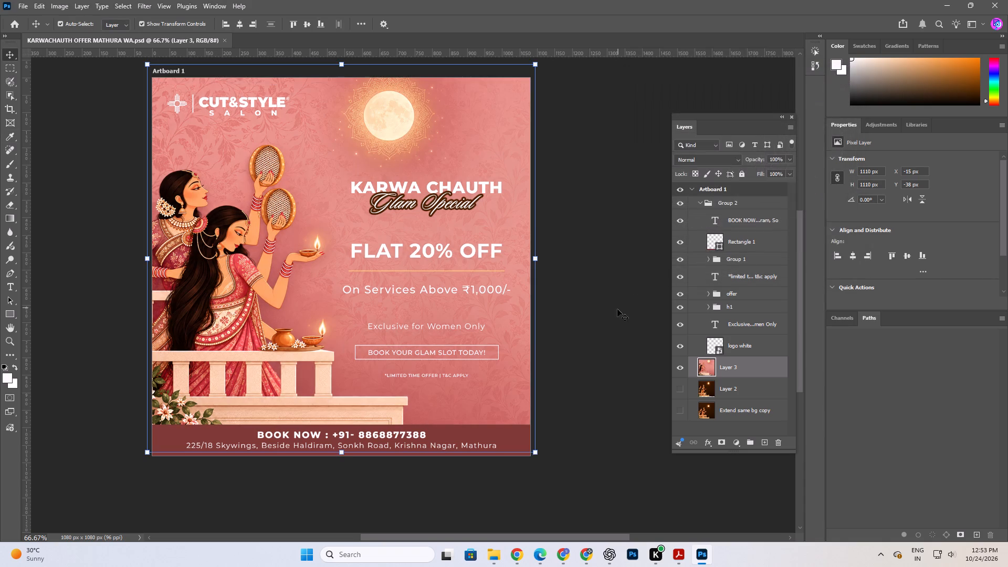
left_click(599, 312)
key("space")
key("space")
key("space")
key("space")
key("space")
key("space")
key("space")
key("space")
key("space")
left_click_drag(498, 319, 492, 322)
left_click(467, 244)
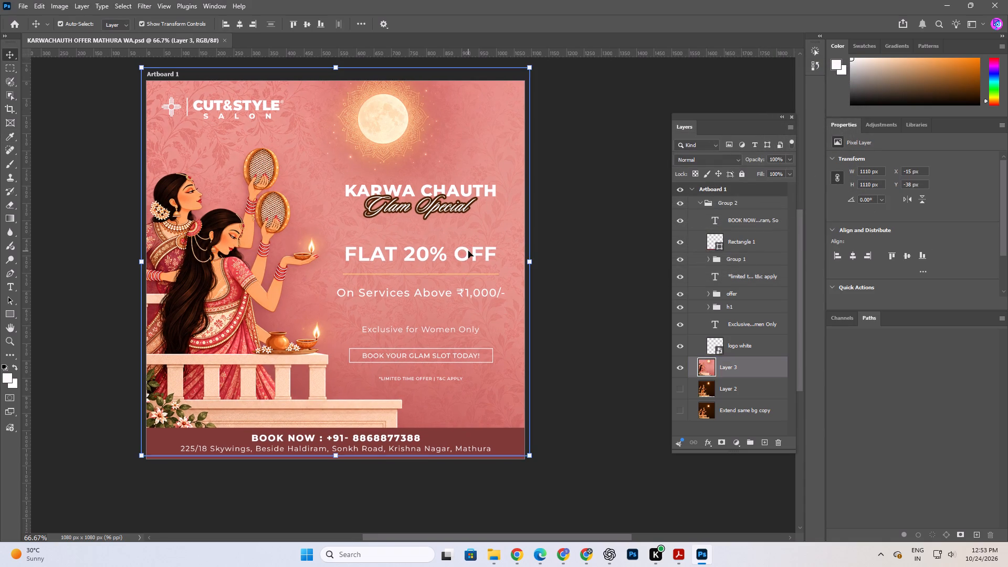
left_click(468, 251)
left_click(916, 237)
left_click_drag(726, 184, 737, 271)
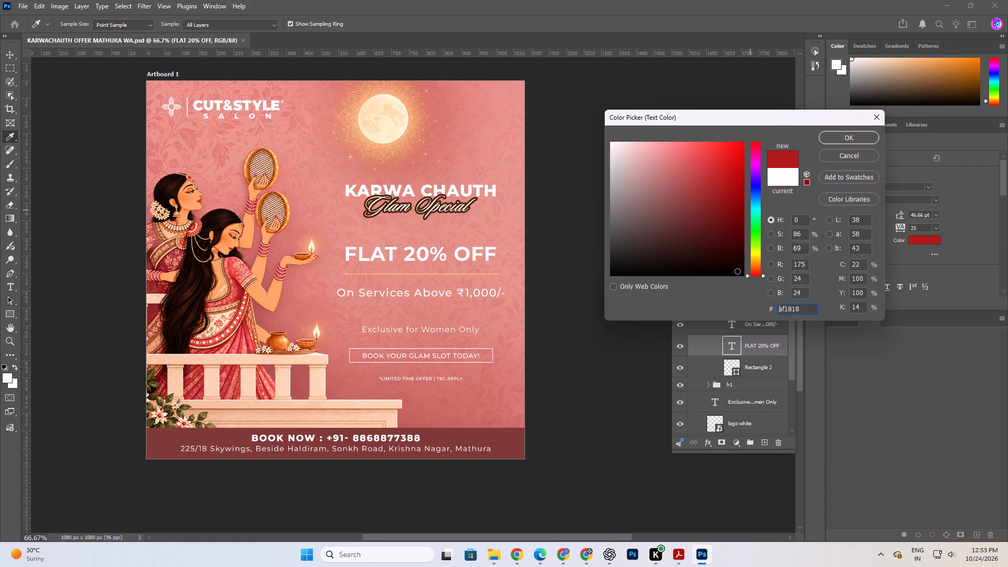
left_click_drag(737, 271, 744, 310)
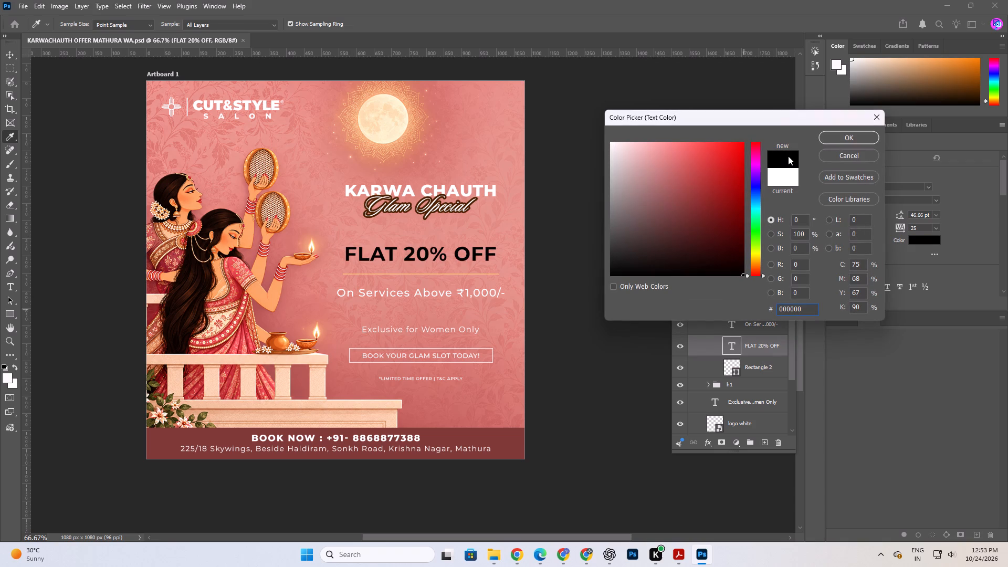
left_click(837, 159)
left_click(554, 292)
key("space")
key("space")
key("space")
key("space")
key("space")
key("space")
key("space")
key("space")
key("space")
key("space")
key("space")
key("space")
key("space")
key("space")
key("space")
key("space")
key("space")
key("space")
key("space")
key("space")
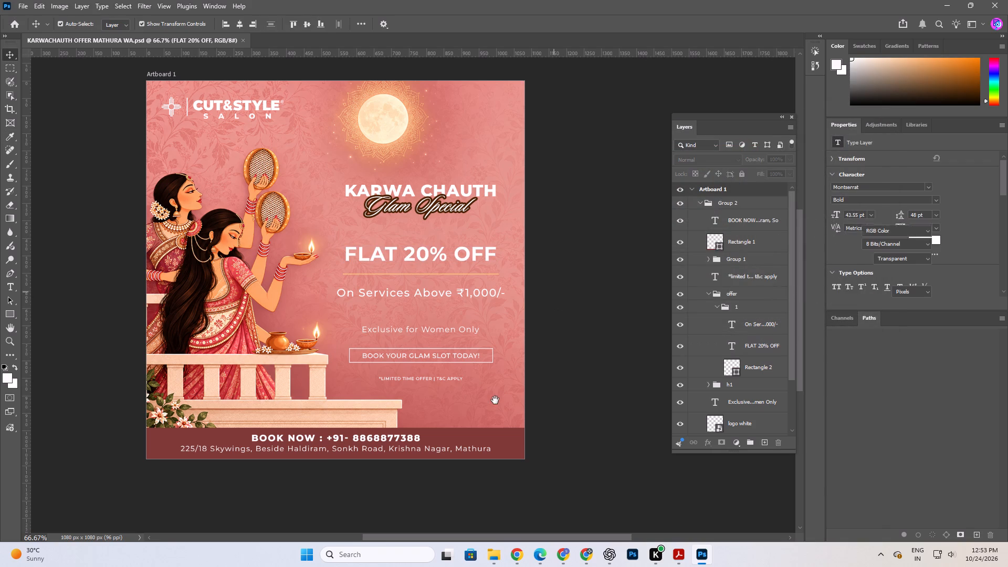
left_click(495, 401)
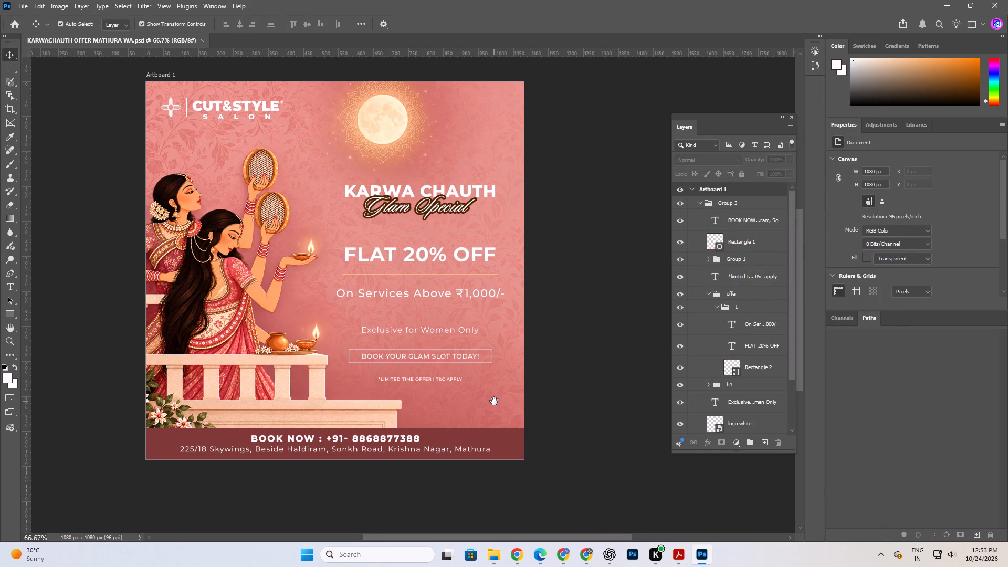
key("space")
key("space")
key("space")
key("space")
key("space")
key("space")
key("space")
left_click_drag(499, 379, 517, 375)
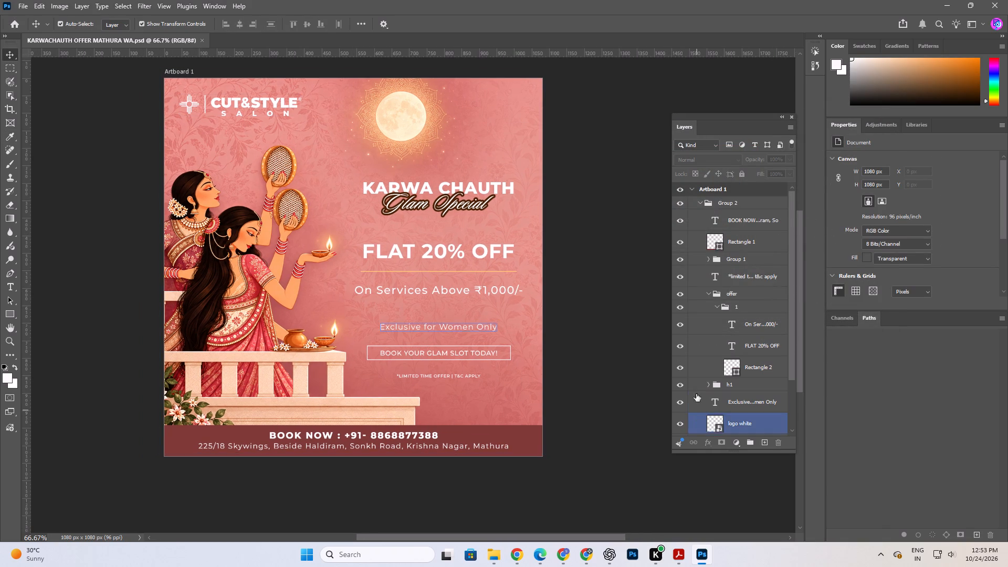
Add a new empty layer directly above the pink background layer.
scroll(743, 344, "down", 8)
left_click(744, 381)
key("ctrl+shift+n")
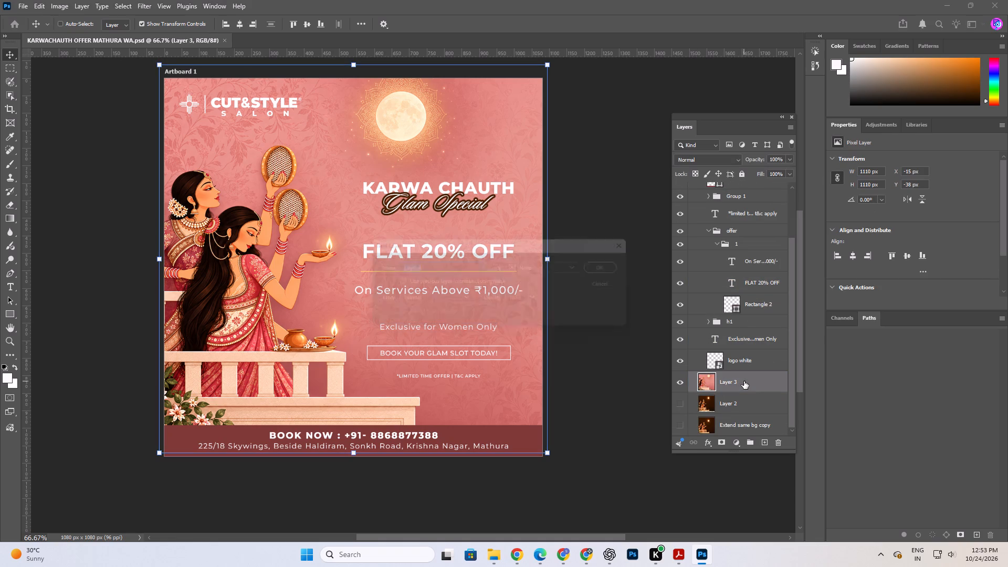
key("Return")
With the soft 400 px Brush, sample the backdrop pink beside the balustrade base and paint lightly behind the offer and services text.
key("b")
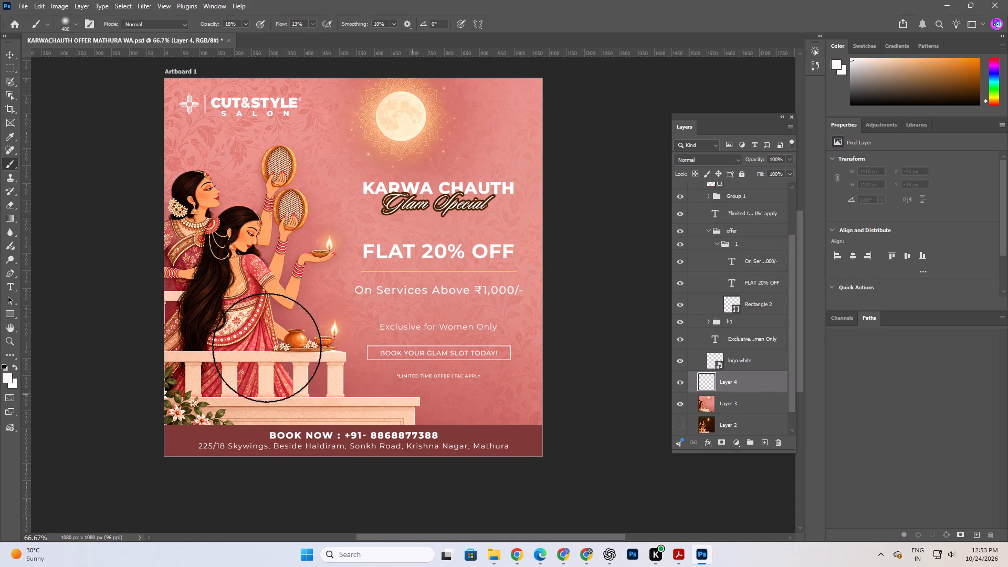
key("d")
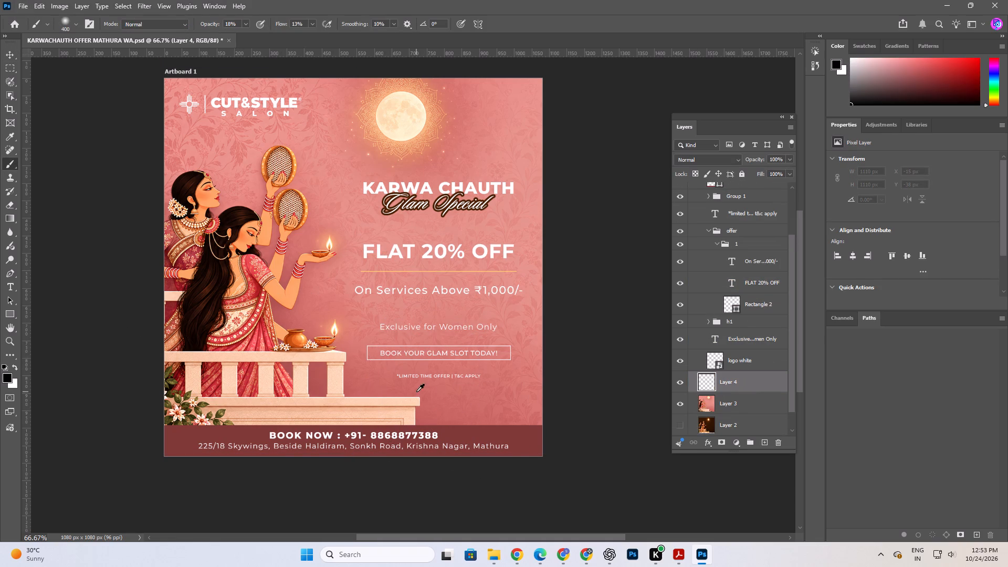
left_click(437, 399, "alt")
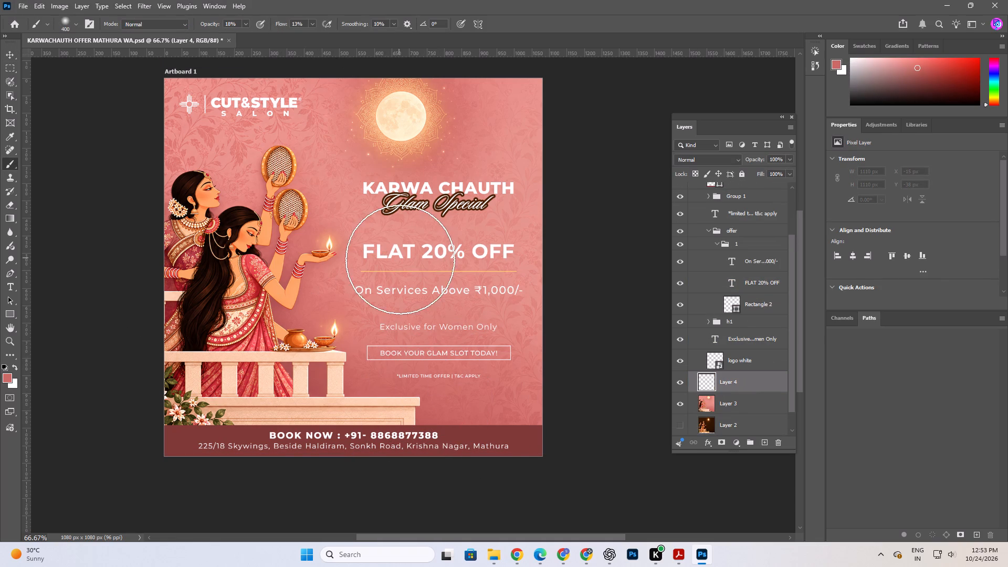
left_click_drag(417, 295, 475, 314)
left_click_drag(455, 296, 365, 275)
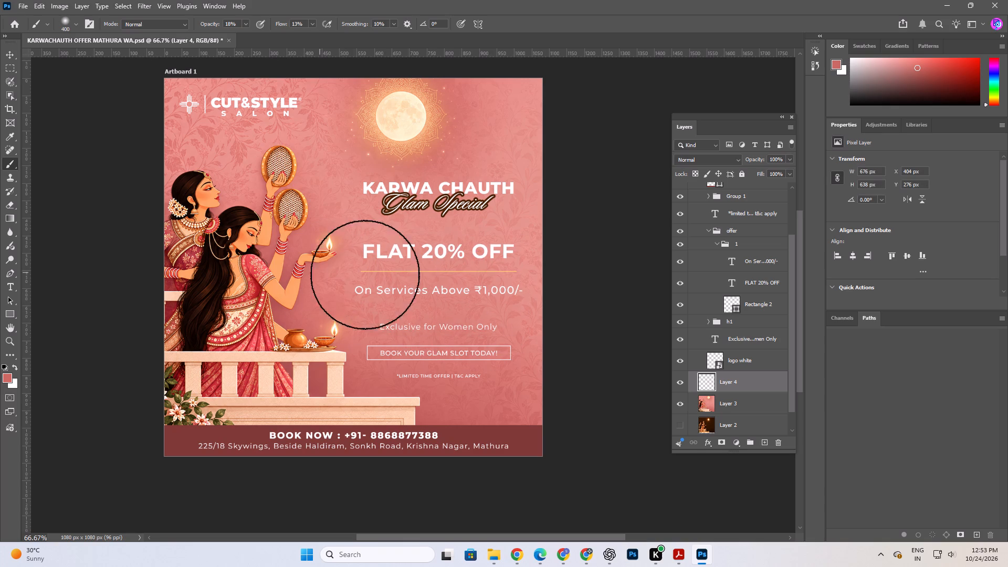
left_click_drag(365, 275, 488, 312)
Resample a slightly deeper pink near the balustrade base, set the brush to 25% opacity and 24% flow, and paint from the offer text up to the heading.
left_click(417, 421, "alt")
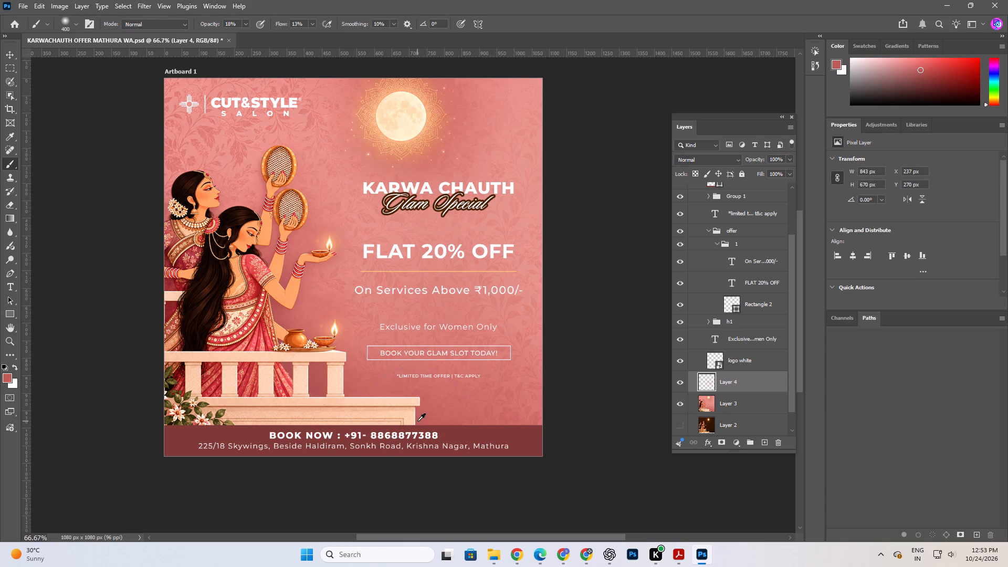
left_click_drag(278, 20, 282, 20)
left_click(281, 20)
left_click_drag(279, 23, 285, 23)
left_click(207, 25)
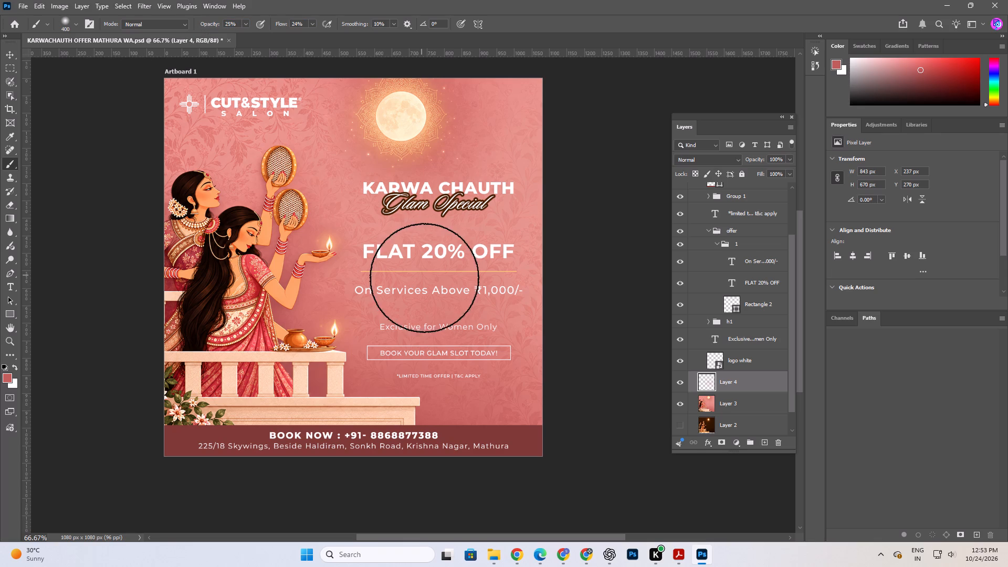
left_click_drag(425, 278, 533, 350)
left_click_drag(480, 354, 445, 334)
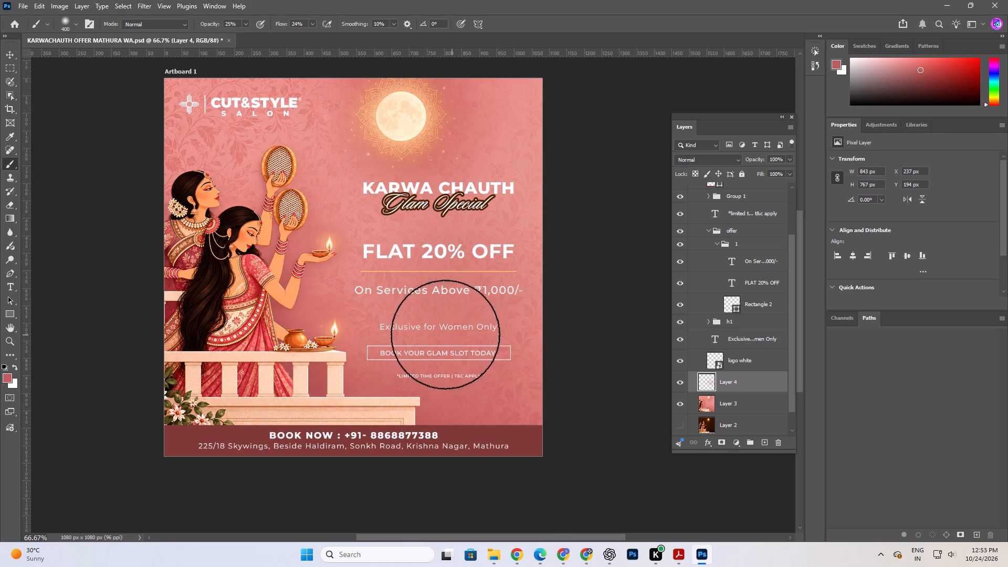
left_click_drag(445, 334, 541, 360)
left_click_drag(498, 267, 477, 197)
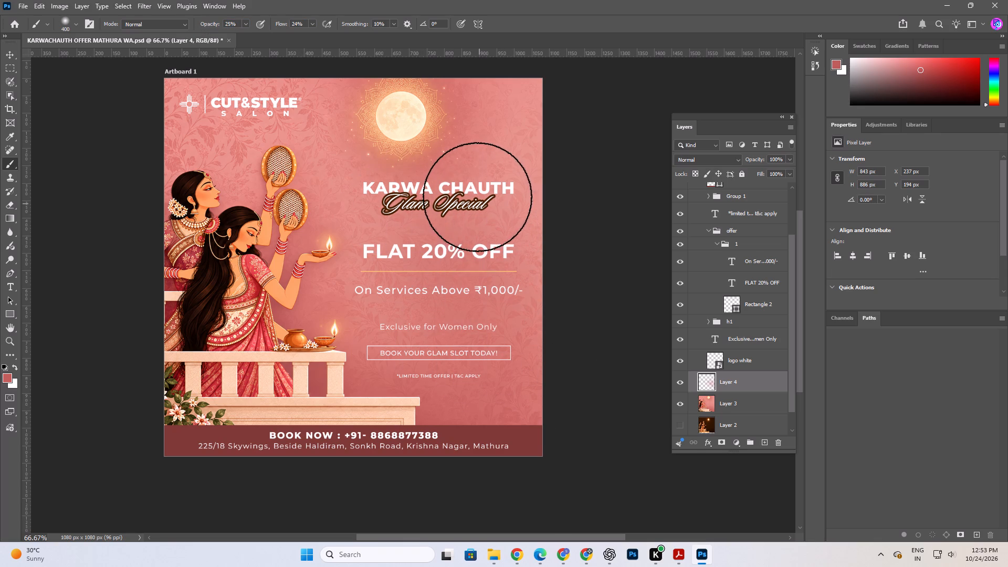
left_click_drag(477, 197, 502, 228)
left_click_drag(500, 209, 514, 207)
Build up more soft pink brushwork behind the heading, offer and services text, extending to the artboard's right edge.
left_click(409, 225)
left_click_drag(400, 237, 386, 259)
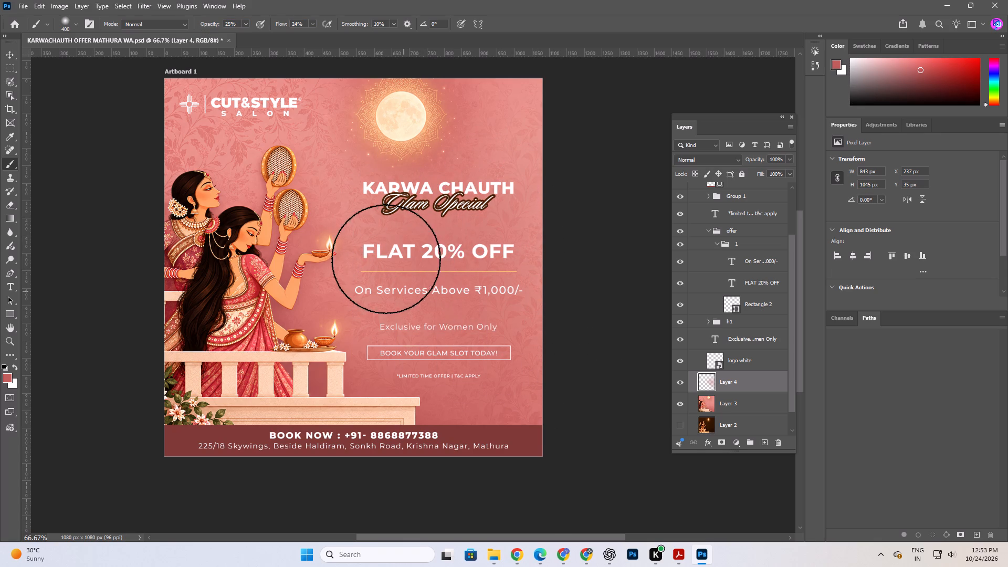
left_click_drag(386, 259, 585, 371)
left_click_drag(412, 309, 602, 395)
left_click_drag(550, 330, 586, 322)
left_click(416, 293)
left_click_drag(393, 281, 398, 271)
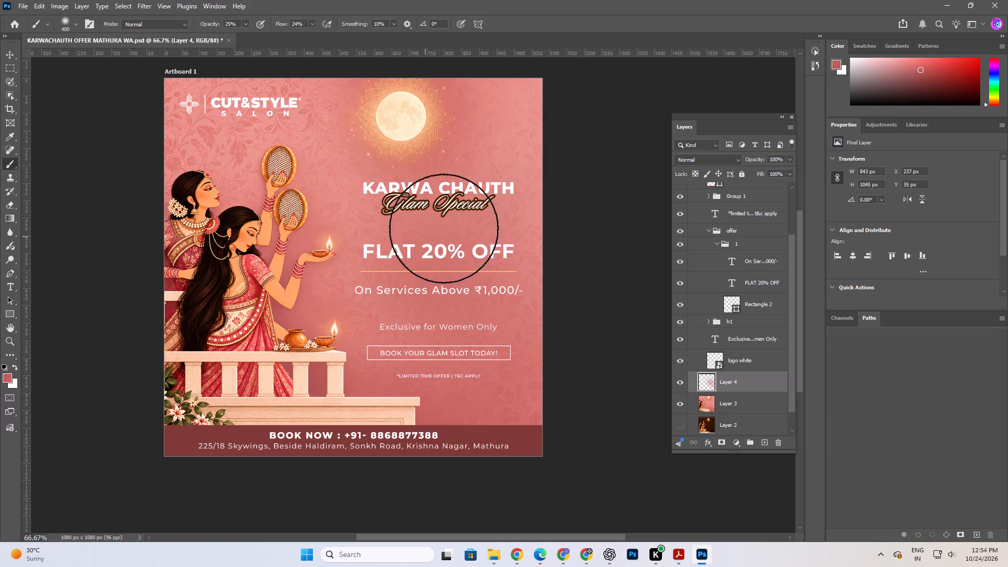
left_click_drag(492, 269, 527, 314)
left_click(517, 211)
left_click(388, 209)
left_click(569, 223)
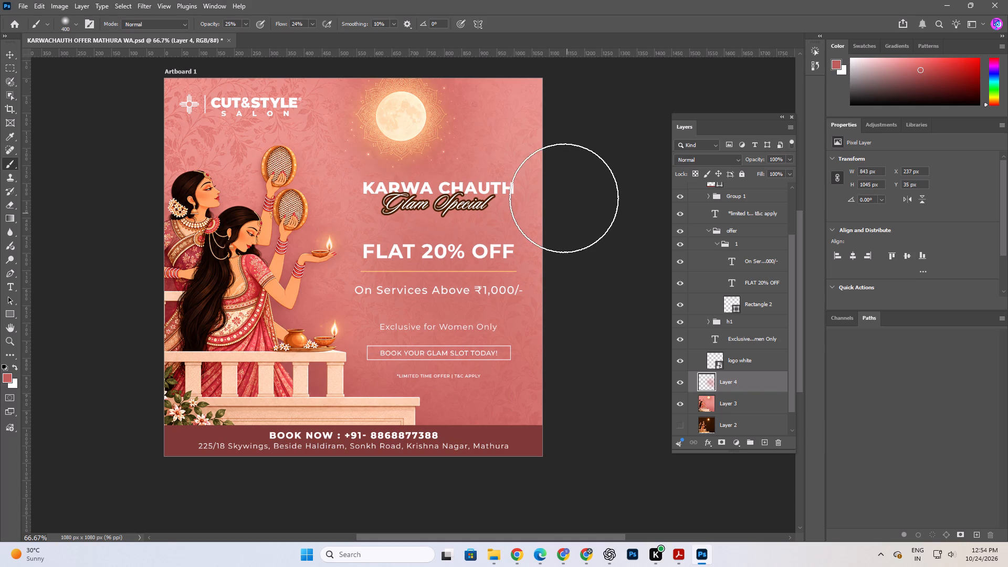
Dab soft pink with the 400 px Brush at the artboard's right edge beside the heading and over the logo area's backdrop.
left_click(564, 197)
left_click(237, 89)
left_click(175, 84)
left_click(248, 74)
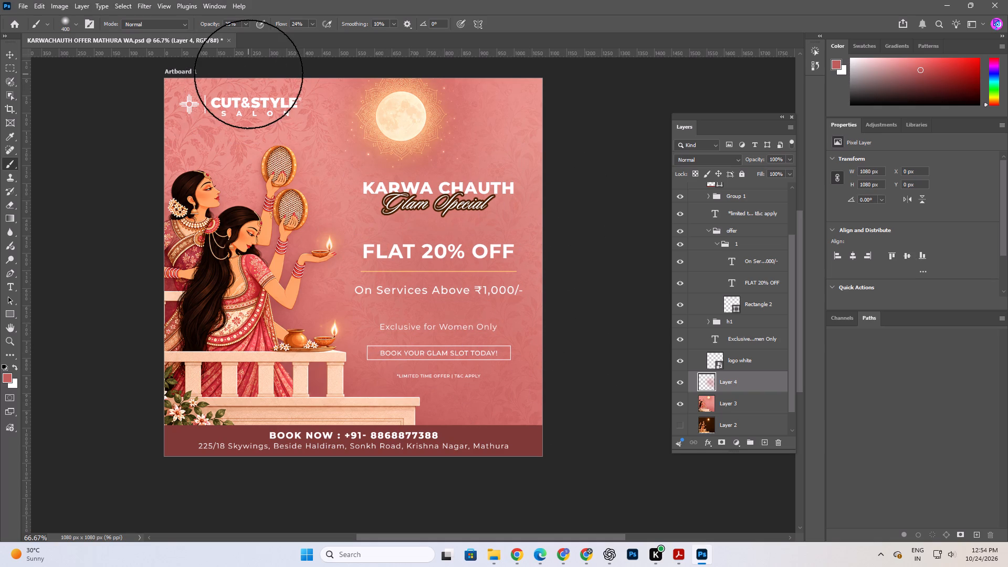
Build up soft pink with the 400 px Brush behind the services, women-only and booking text, extending to the artboard's right edge.
left_click(442, 285)
double_click(381, 276)
left_click_drag(422, 318, 428, 323)
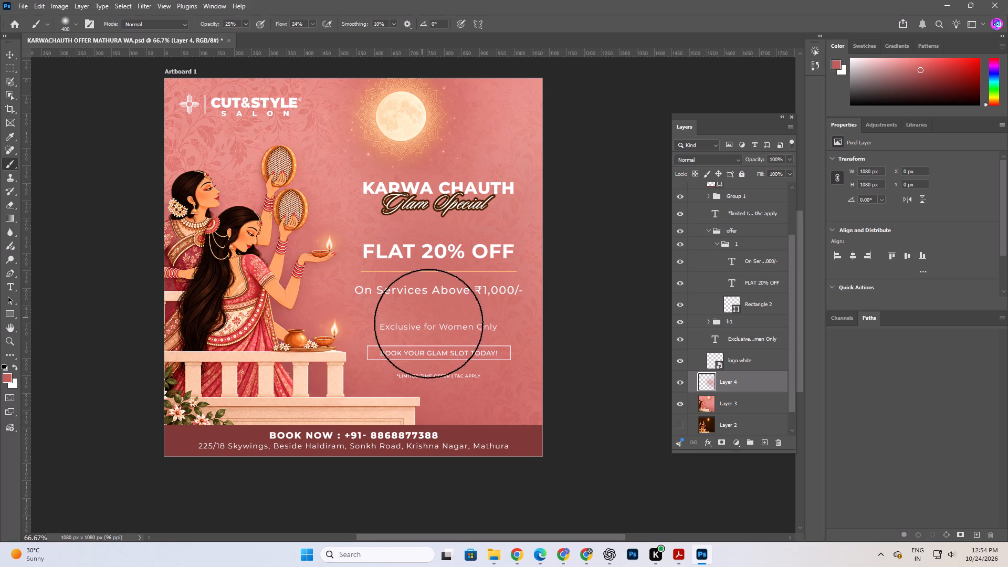
left_click_drag(428, 323, 449, 333)
left_click_drag(501, 343, 528, 351)
left_click_drag(528, 351, 534, 359)
left_click(541, 372)
left_click(561, 264)
left_click(557, 231)
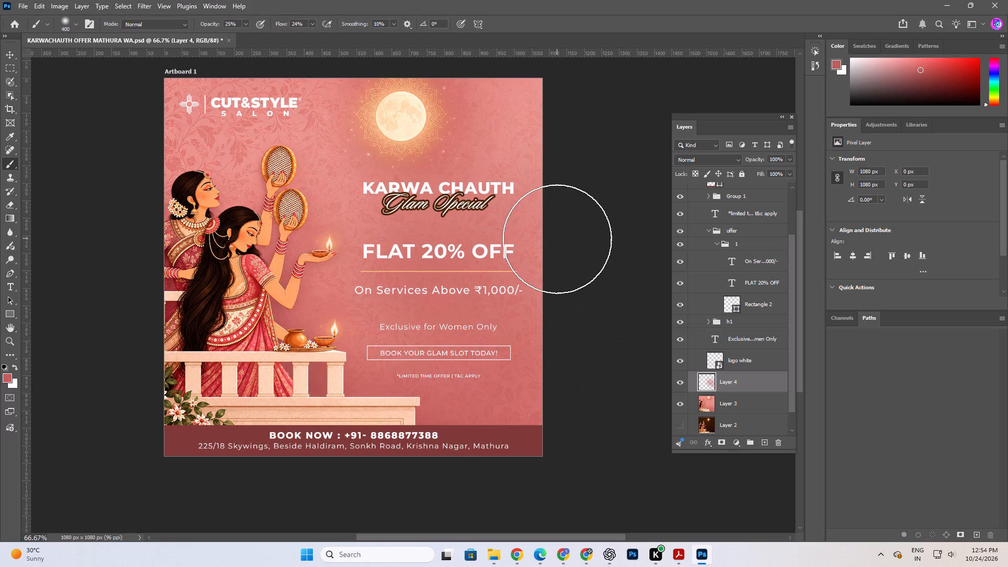
left_click(479, 245)
left_click(560, 239)
left_click(560, 351)
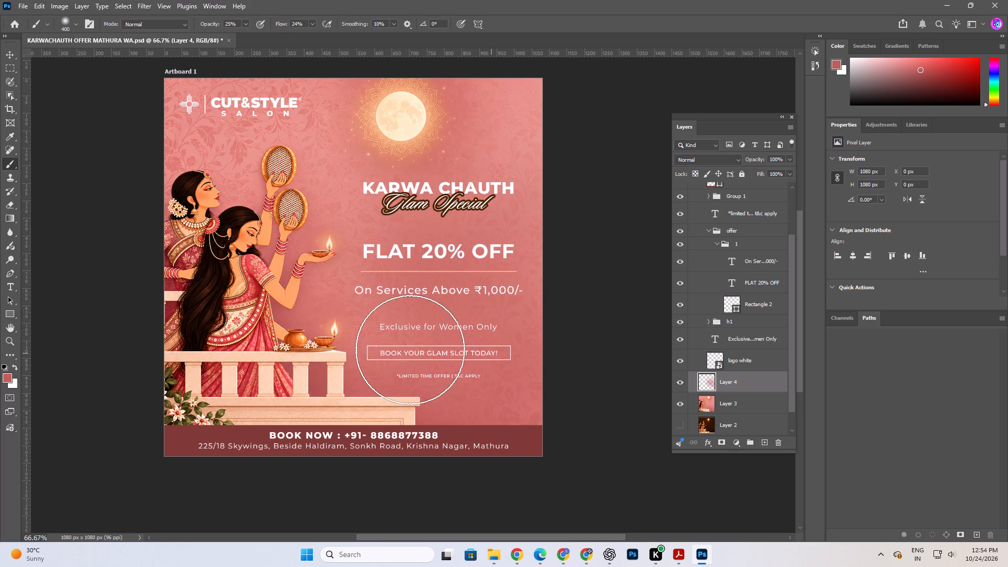
left_click(424, 333)
left_click(392, 306)
left_click(529, 343)
left_click(562, 304)
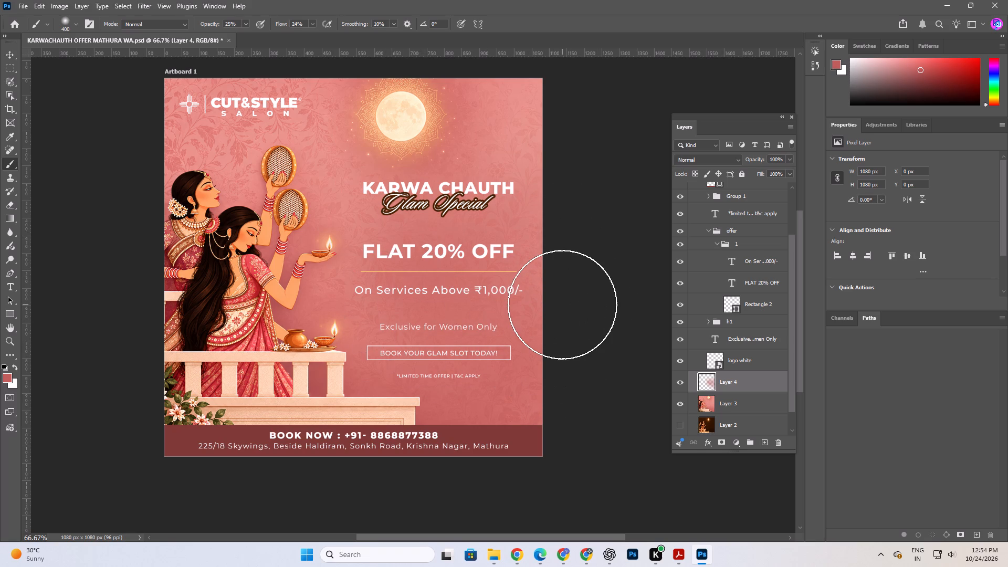
Reduce the Brush to 200 px and paint soft pink between the moon and the artboard's right edge and beside the heading.
type("[[[")
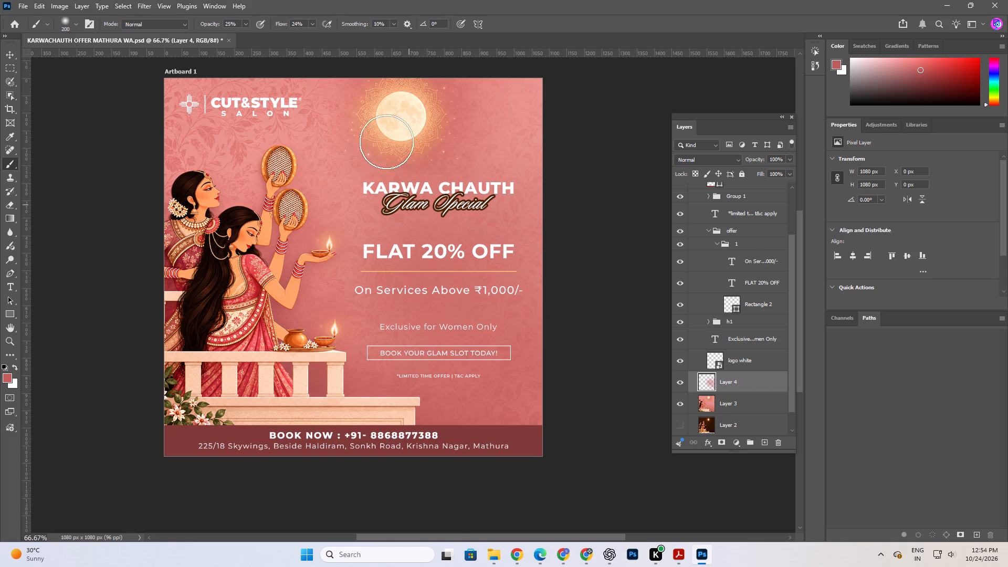
left_click_drag(526, 128, 611, 257)
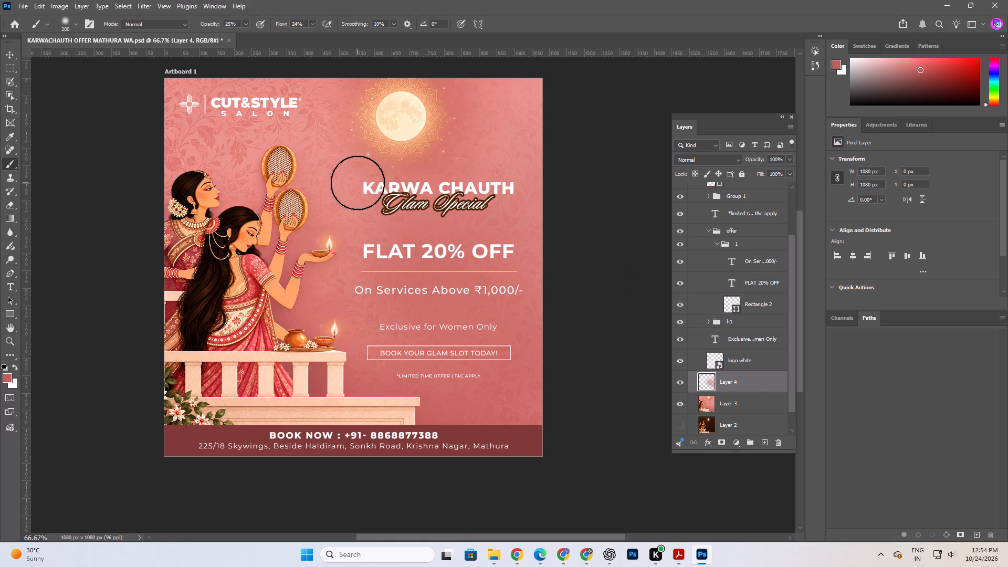
left_click(358, 183)
left_click_drag(534, 123, 538, 165)
left_click_drag(518, 107, 568, 176)
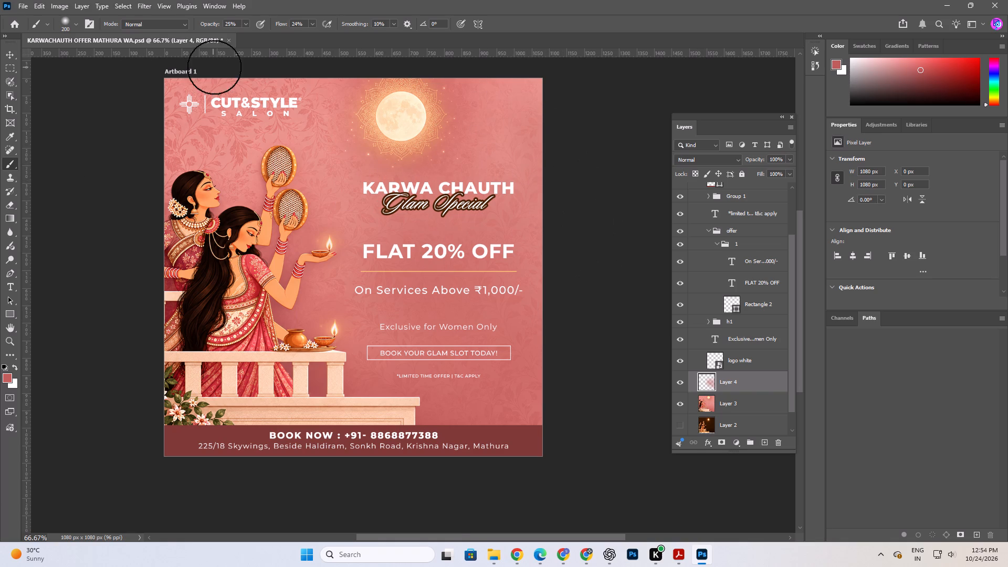
Brush soft pink back and forth behind the CUT&STYLE SALON logo, from the artboard's left edge to just past the wordmark.
left_click_drag(170, 98, 290, 96)
left_click_drag(289, 99, 142, 103)
left_click_drag(229, 94, 293, 94)
left_click(303, 94)
left_click(311, 94)
left_click(260, 109)
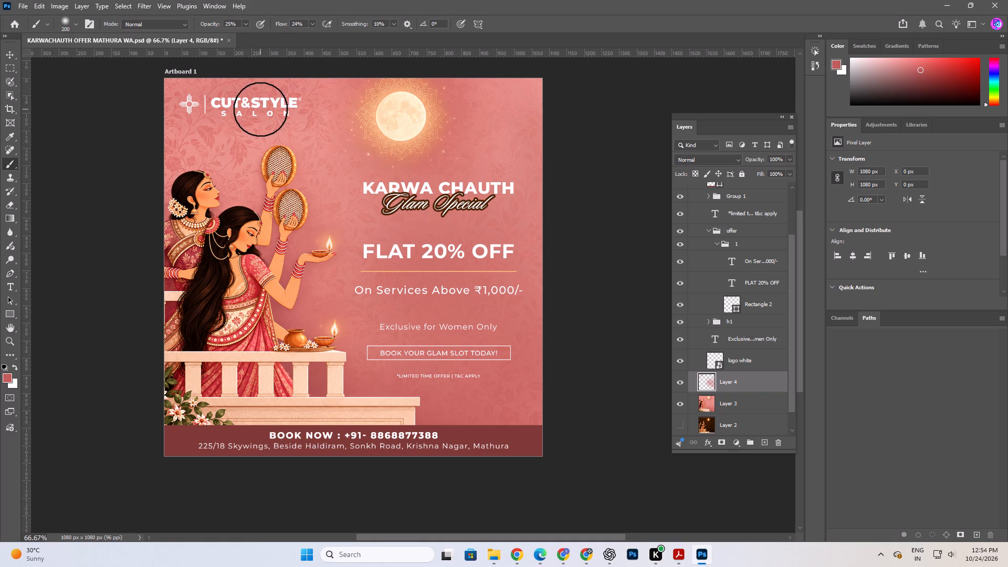
left_click_drag(222, 109, 207, 106)
left_click(172, 101)
left_click_drag(156, 92, 169, 92)
left_click(192, 92)
left_click(288, 93)
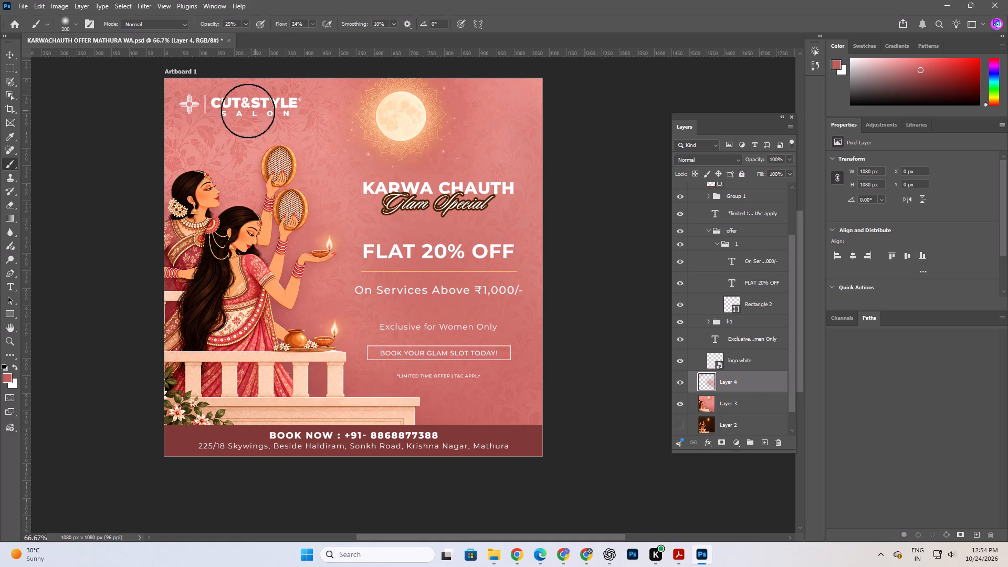
Add more pink dabs around the logo emblem, along the artboard's upper-left corner, and around the wordmark.
left_click_drag(246, 111, 232, 111)
left_click(168, 112)
left_click_drag(166, 120, 163, 115)
left_click(149, 86)
left_click(154, 80)
left_click(243, 87)
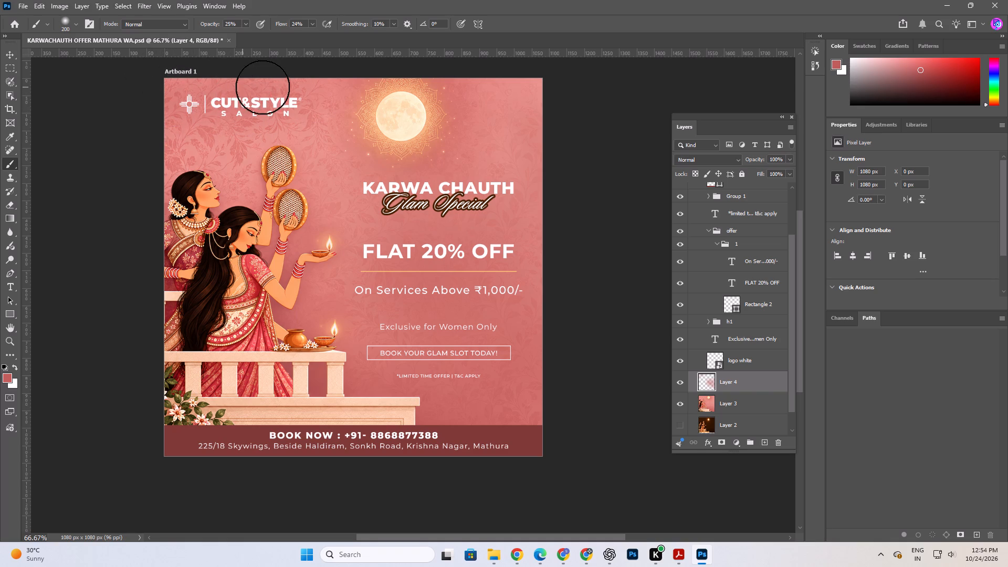
left_click(275, 88)
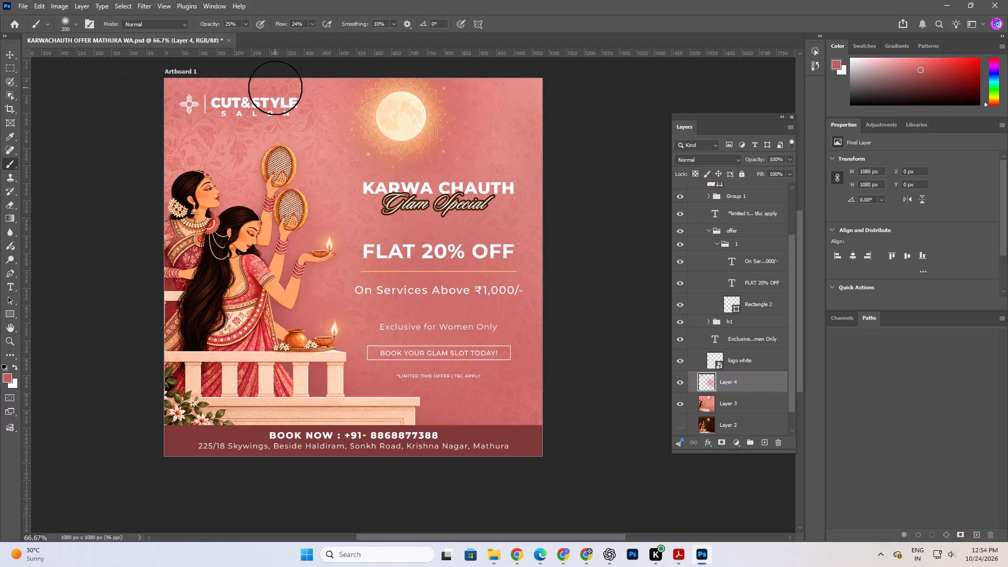
left_click(297, 92)
left_click(239, 104)
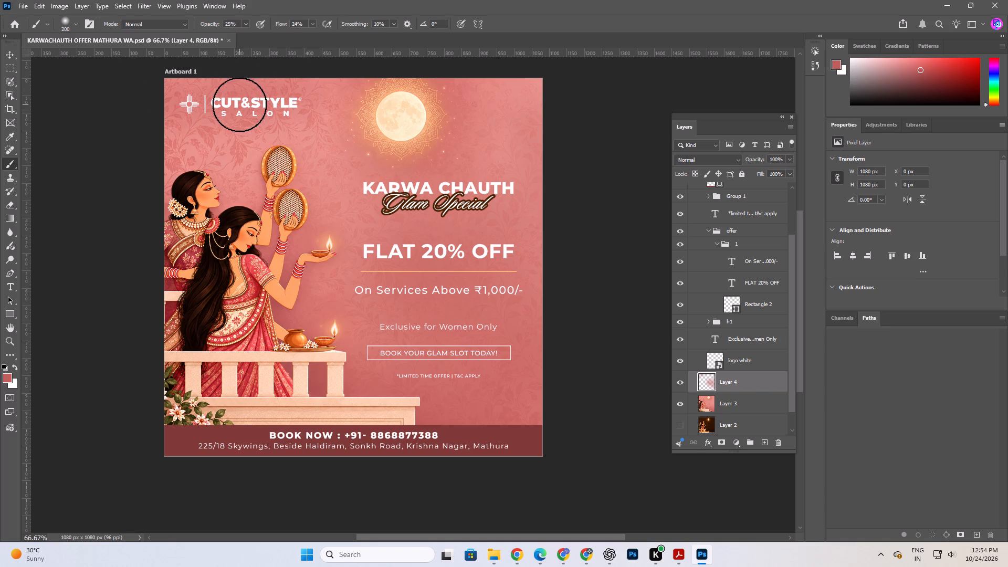
left_click(149, 114)
left_click(149, 122)
left_click(242, 105)
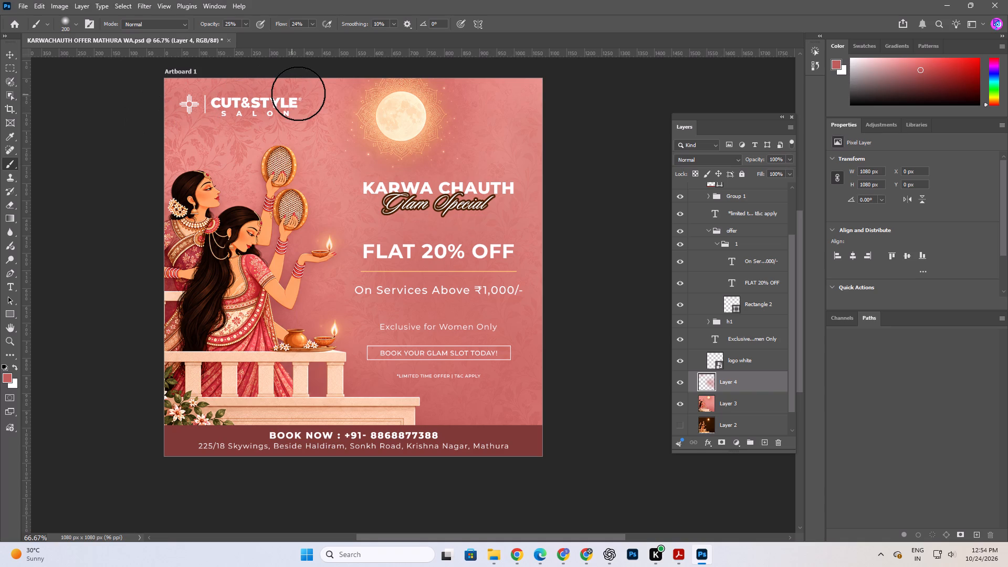
left_click(298, 93)
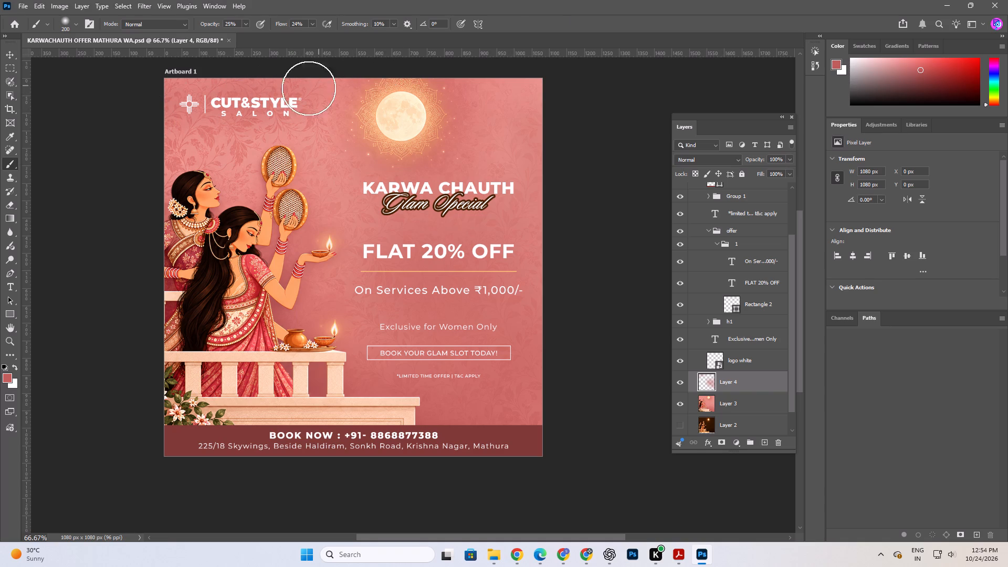
Deepen the pink behind the logo wordmark, extending towards the moon's glow and back to the left edge below the emblem.
left_click(309, 88)
left_click(260, 107)
left_click_drag(174, 114, 179, 118)
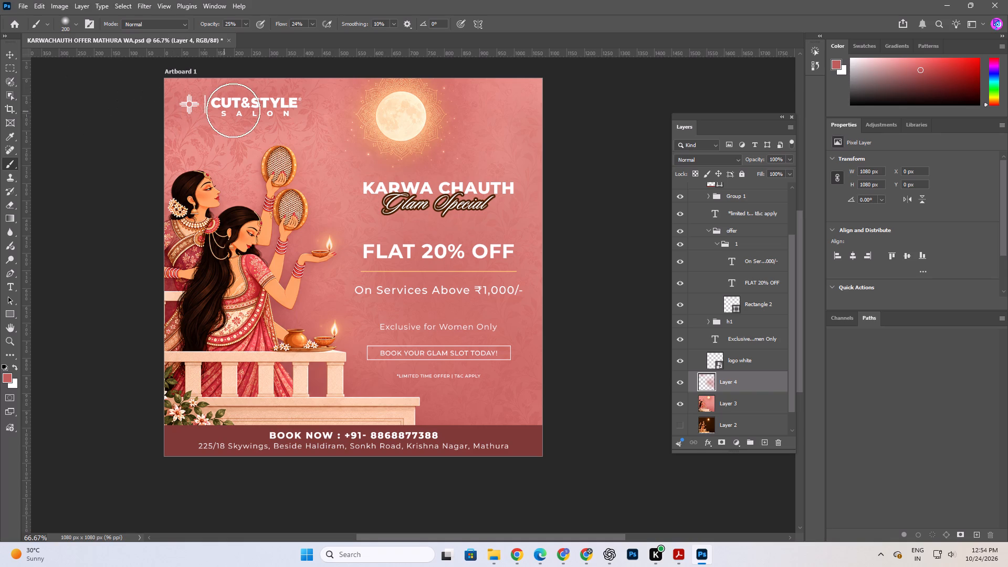
left_click(233, 110)
left_click(292, 97)
left_click(209, 110)
left_click_drag(265, 106, 305, 103)
left_click_drag(305, 103, 310, 101)
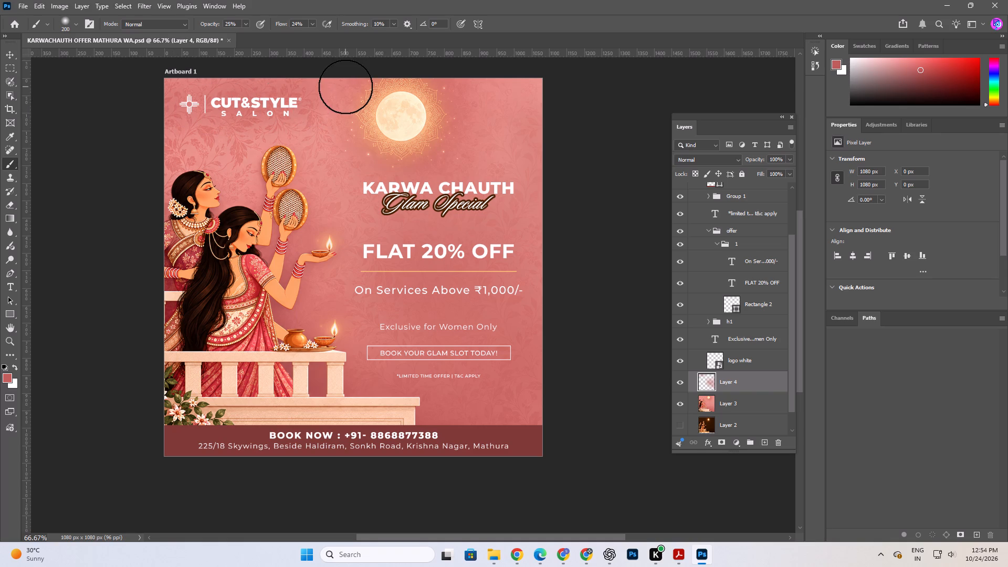
left_click(345, 87)
left_click(285, 98)
left_click(215, 124)
left_click(160, 126)
left_click(155, 129)
Paint pink along the artboard's top edge above the logo, then beneath the wordmark and emblem out to the left edge.
double_click(155, 90)
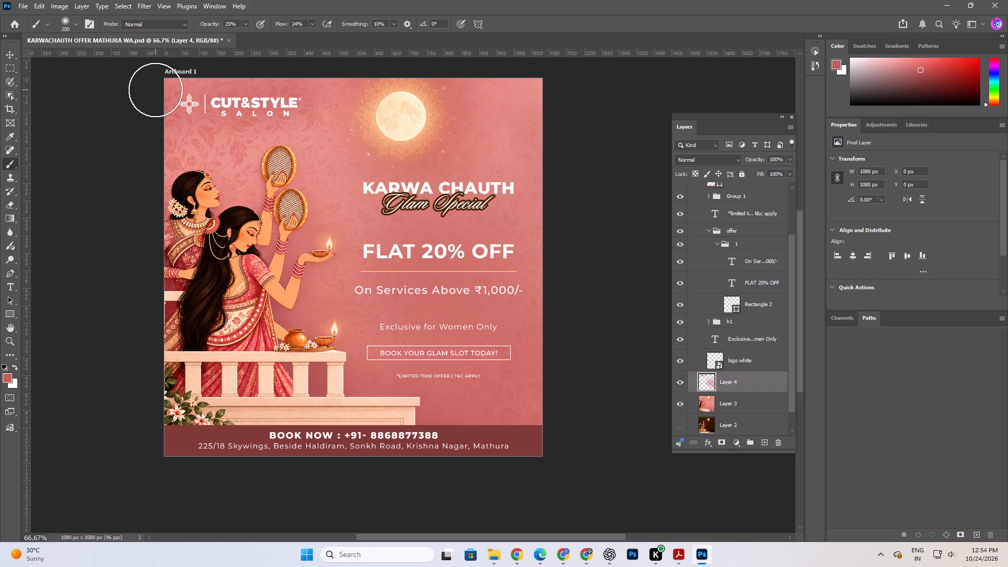
left_click_drag(172, 87, 177, 86)
left_click(191, 84)
left_click_drag(250, 84, 276, 84)
left_click(333, 84)
left_click(269, 112)
left_click_drag(253, 115, 252, 115)
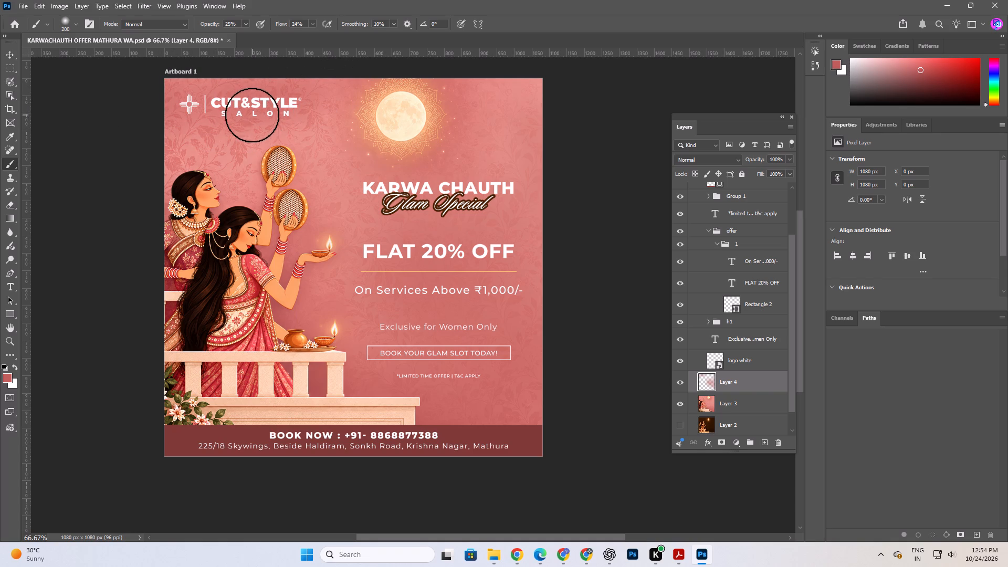
left_click_drag(252, 115, 243, 117)
left_click(180, 129)
left_click(175, 129)
left_click(130, 130)
Using the Move tool, scale the CUT&STYLE SALON logo to 35.36% and reposition it near the artboard's top-left corner.
left_click(5, 51)
left_click(52, 124)
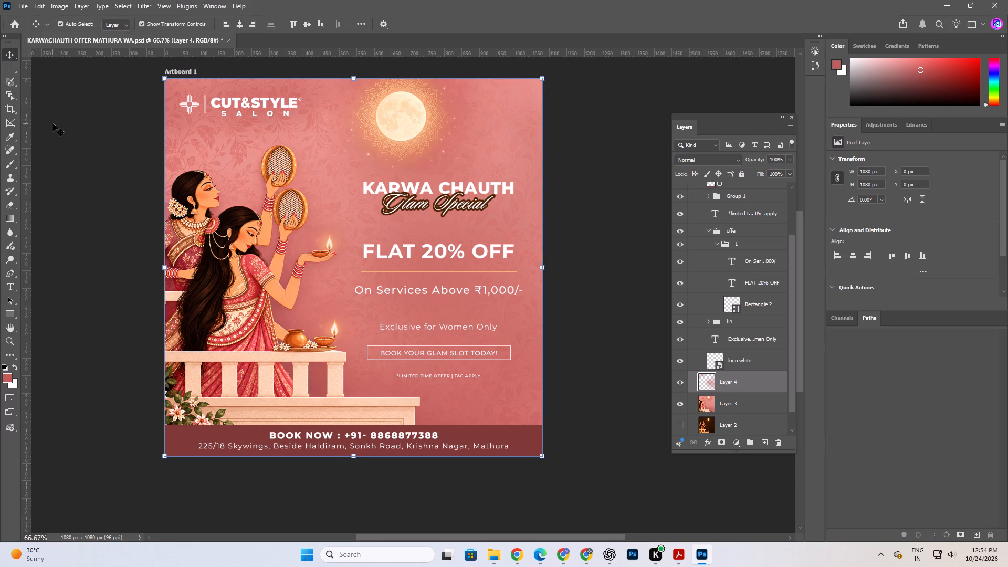
key("space")
key("space")
key("space")
key("space")
key("space")
key("space")
key("space")
left_click_drag(309, 184, 351, 190)
left_click(295, 110)
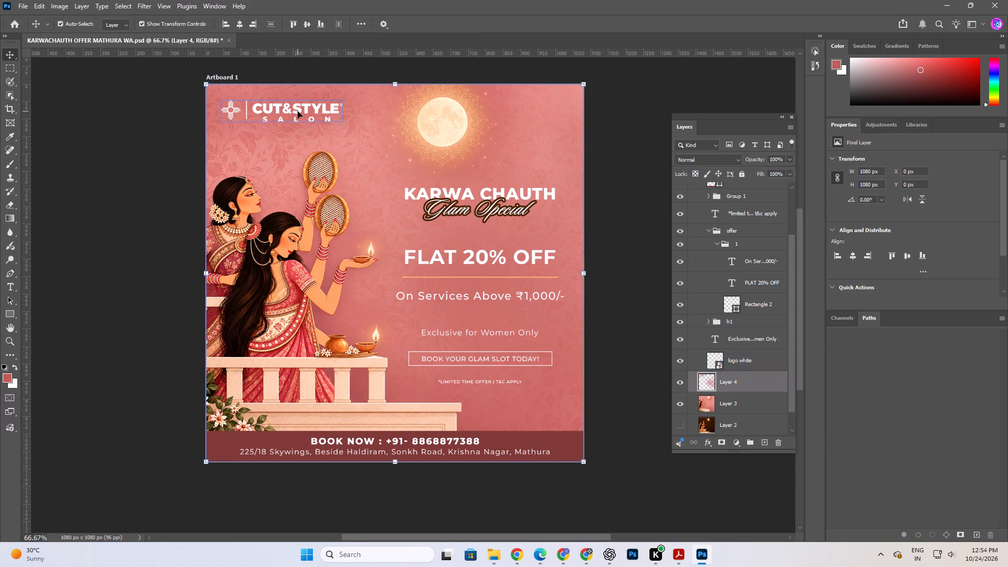
left_click_drag(298, 111, 291, 107)
scroll(317, 82, "up", 4, "alt")
left_click_drag(329, 99, 335, 103, "alt")
left_click_drag(285, 82, 299, 86)
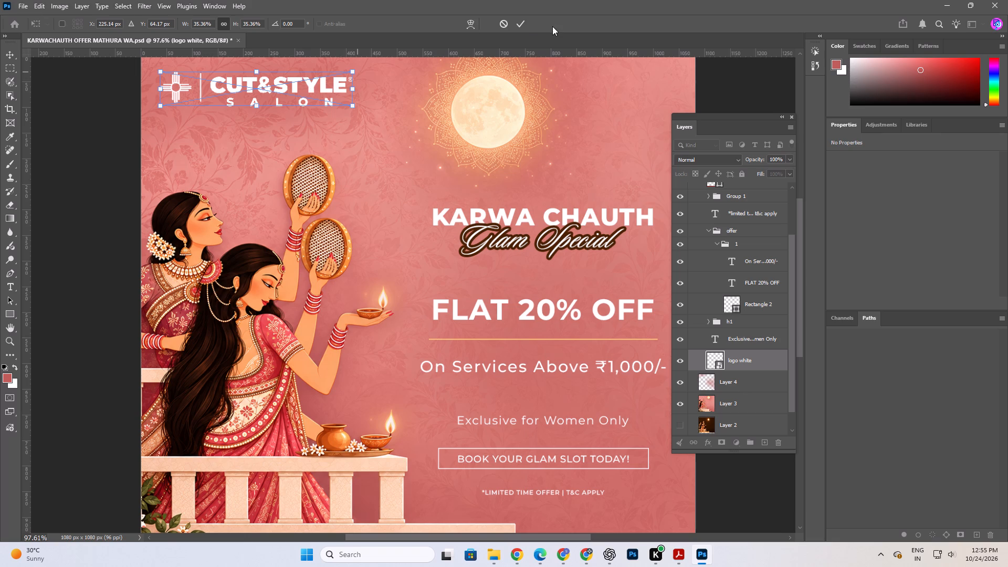
left_click(519, 19)
scroll(269, 140, "down", 4, "alt")
left_click(36, 138)
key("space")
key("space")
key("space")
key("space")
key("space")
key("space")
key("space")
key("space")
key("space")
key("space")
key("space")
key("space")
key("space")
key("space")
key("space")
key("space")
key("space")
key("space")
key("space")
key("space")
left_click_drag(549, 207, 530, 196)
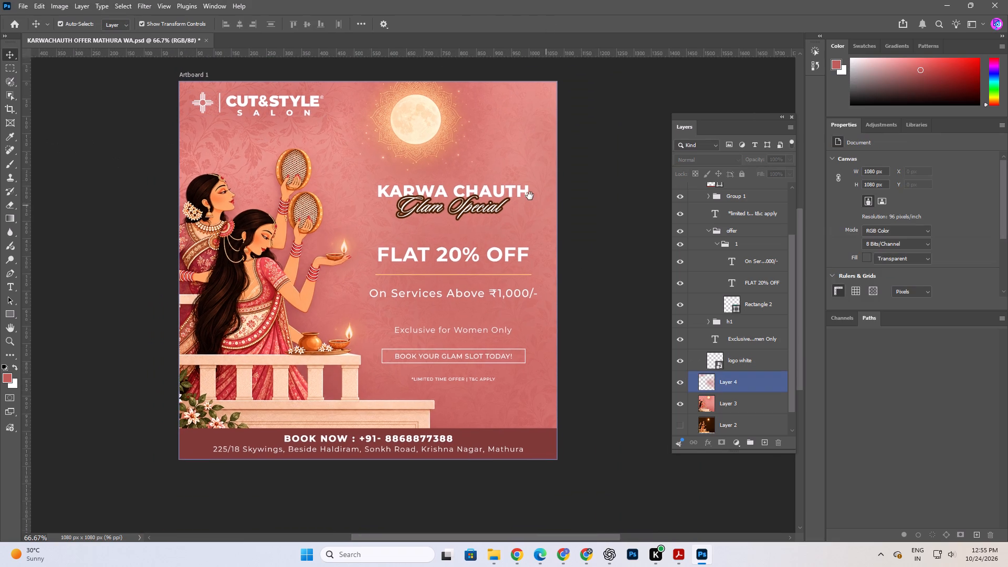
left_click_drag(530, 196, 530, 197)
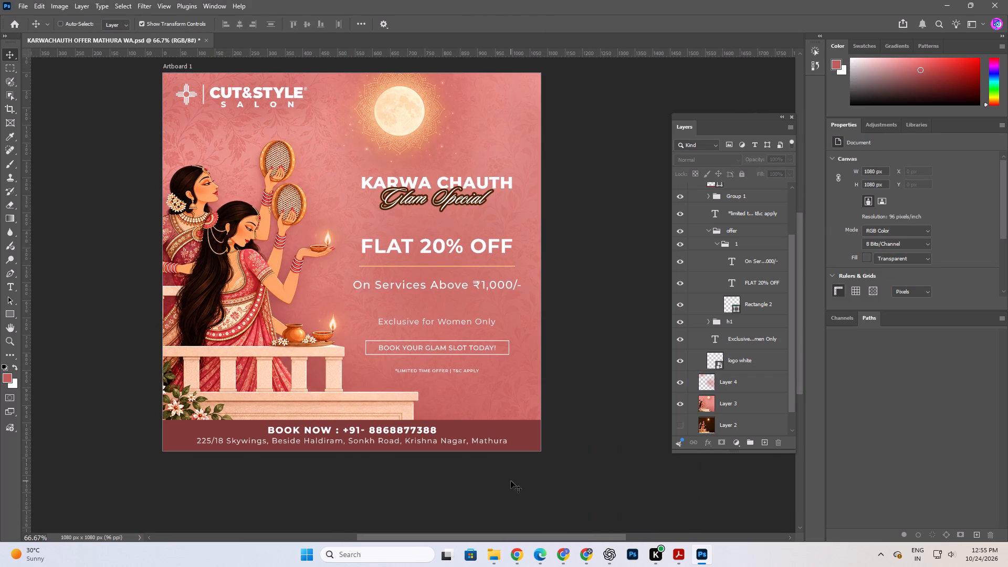
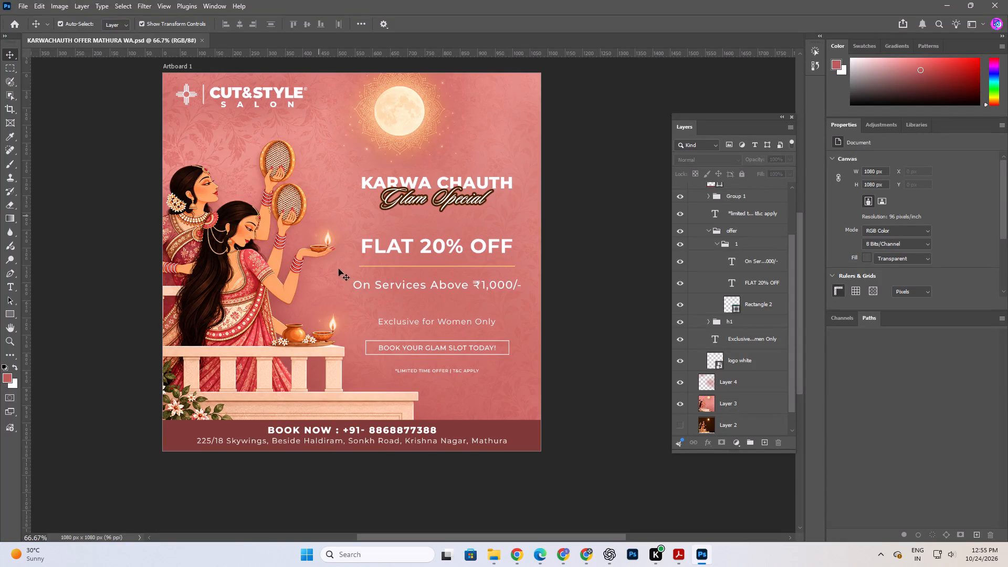
Nudge the CUT&STYLE SALON logo 10 px down and 10 px to the right, placing it at X 47 px, Y 40 px.
key("space")
key("space")
key("space")
key("space")
key("space")
key("space")
key("space")
key("space")
key("space")
key("space")
key("space")
key("space")
key("space")
key("space")
key("space")
key("space")
key("space")
key("space")
key("space")
key("space")
left_click_drag(511, 184, 517, 202)
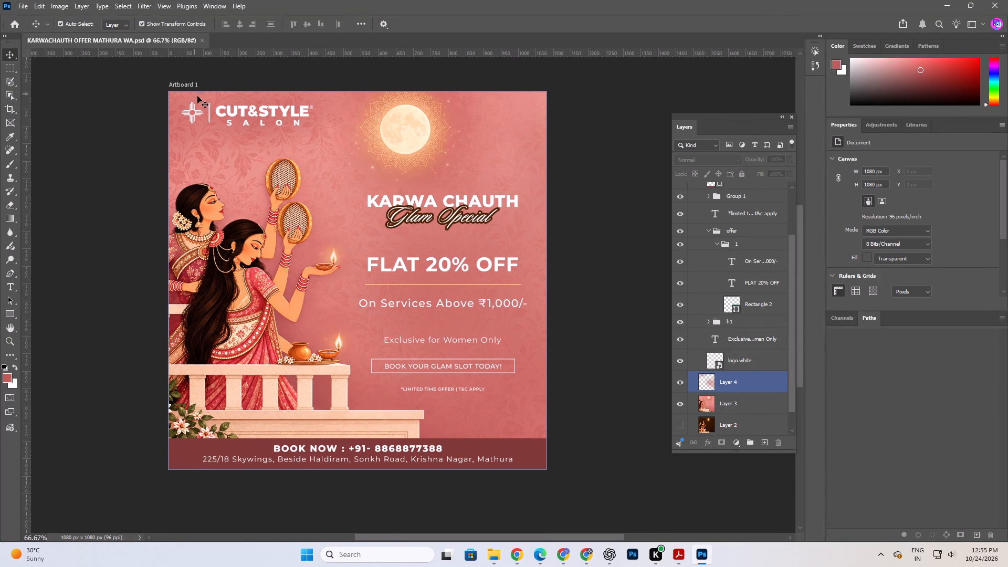
left_click(243, 111)
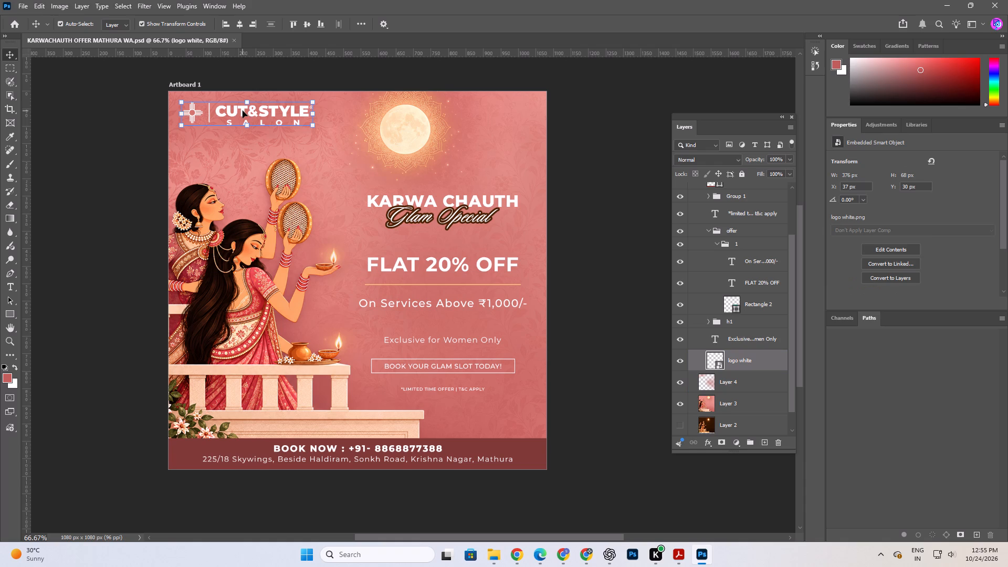
key("shift+Down")
key("shift+Right")
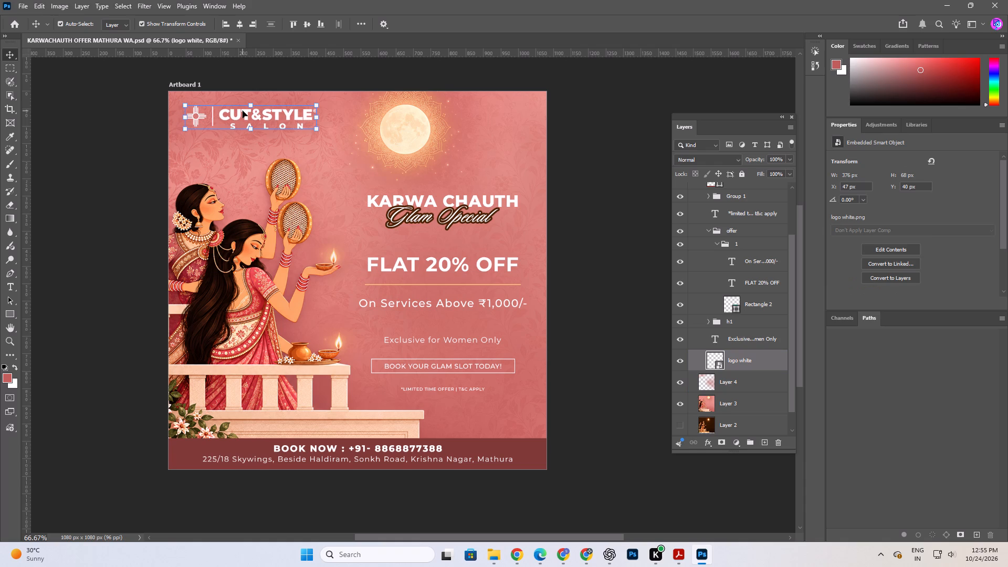
left_click(97, 121)
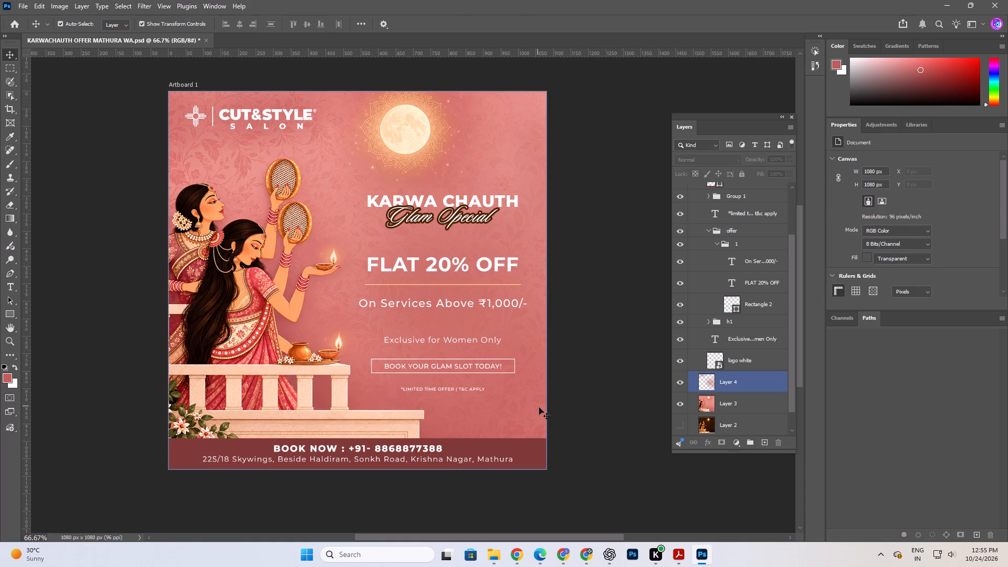
Recolour the stroke on the Glam Special text with a pink sampled from the background just below it.
left_click(464, 219)
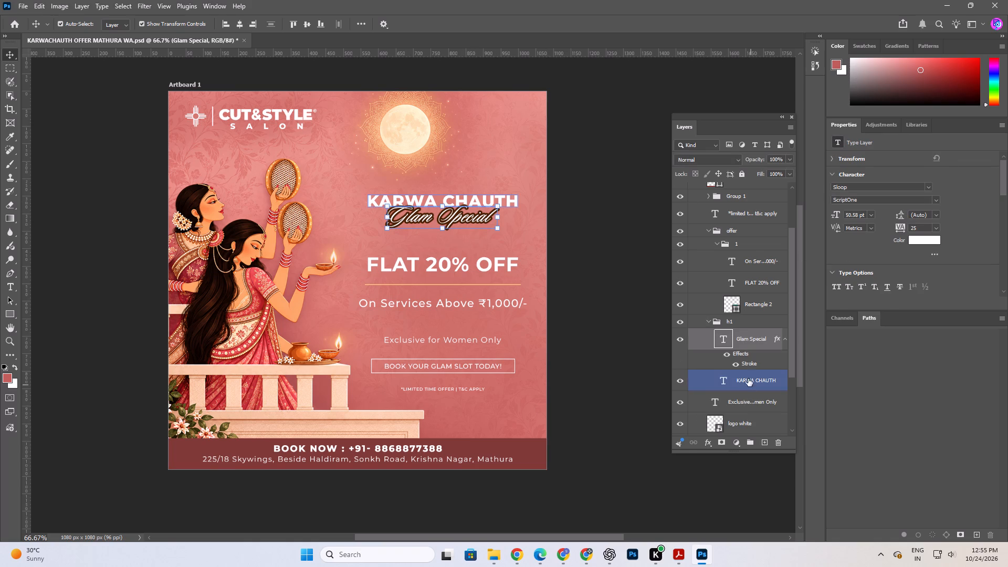
left_click(751, 363)
left_click_drag(751, 363, 749, 354)
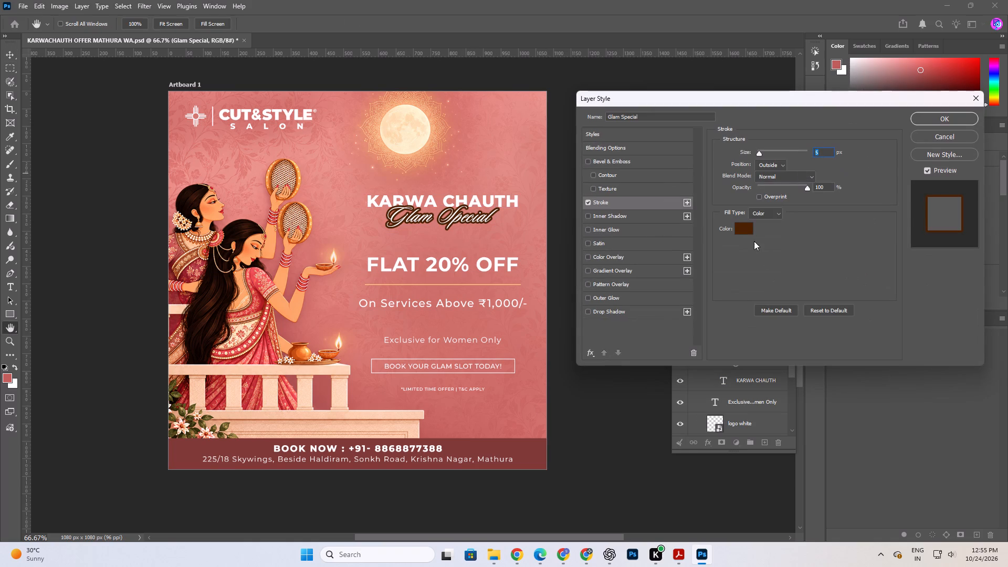
left_click(747, 233)
left_click(422, 238)
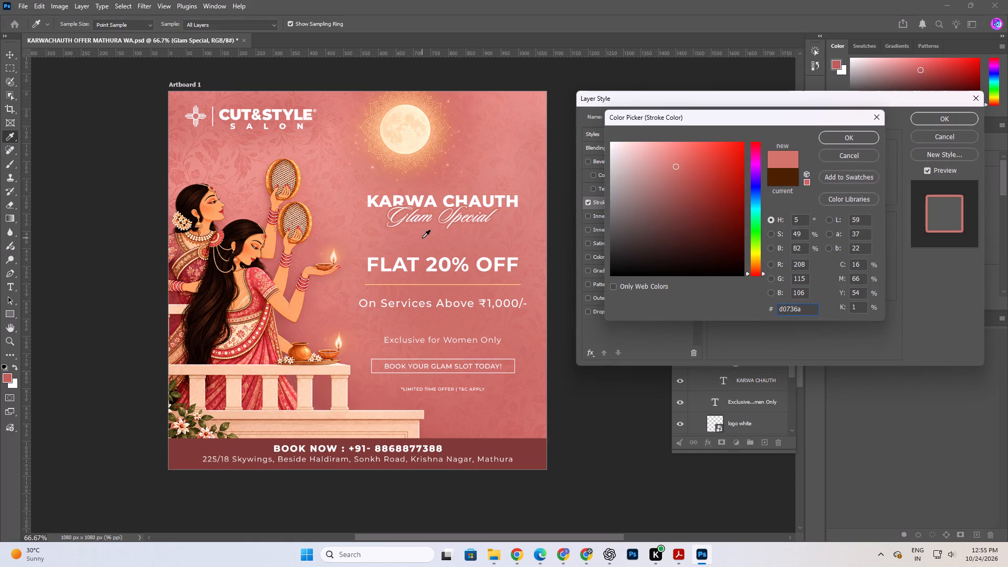
left_click(487, 450)
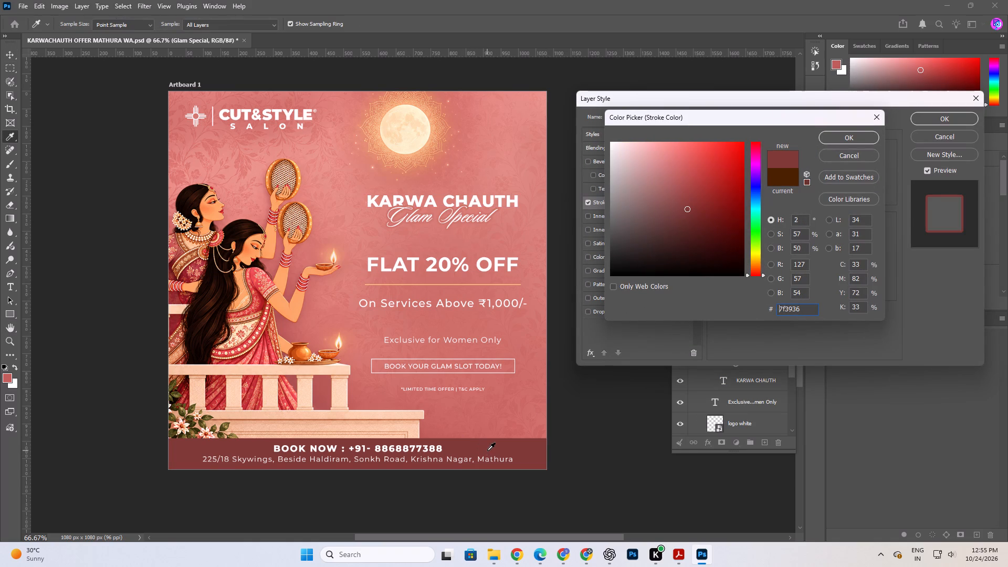
left_click(413, 242)
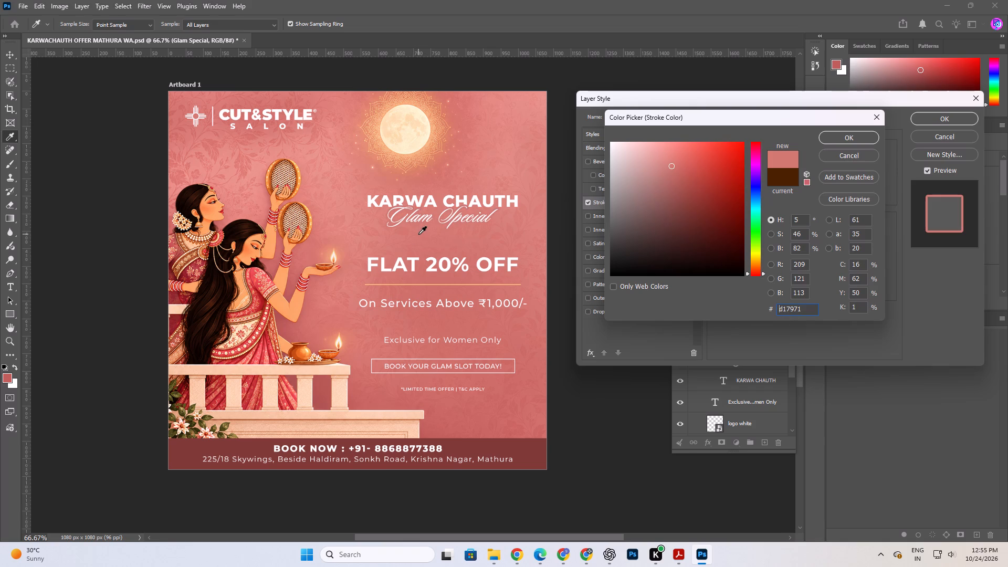
left_click(418, 234)
left_click(842, 139)
left_click(958, 113)
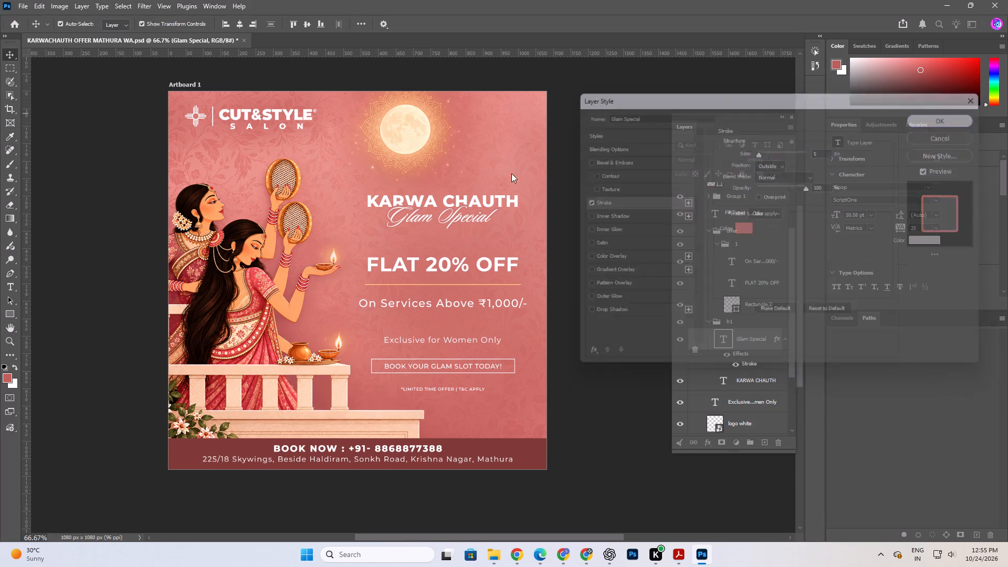
scroll(510, 174, "up", 7, "alt")
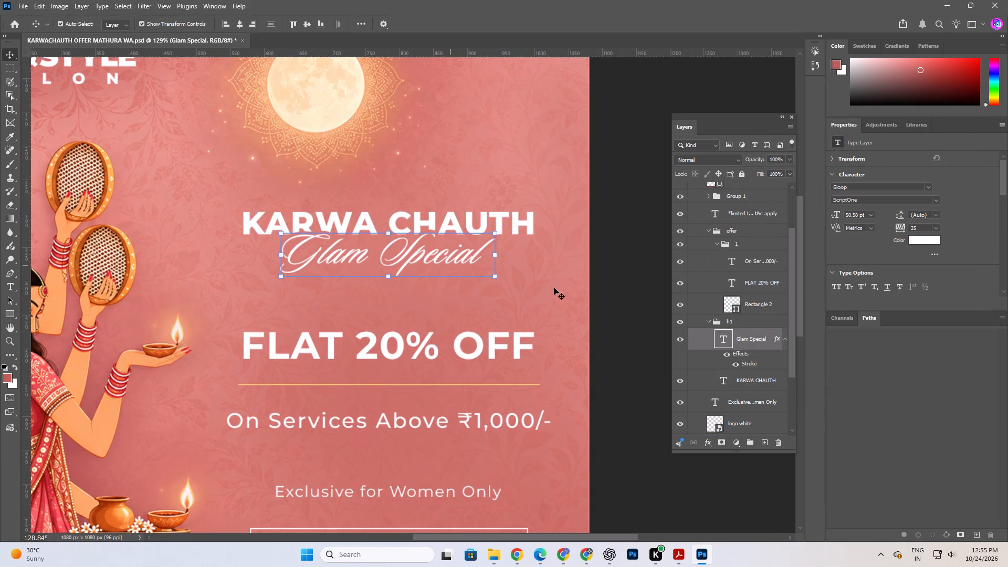
left_click(631, 309)
Check the text colour of the KARWA CHAUTH heading without altering it.
scroll(475, 214, "down", 5, "alt")
left_click(475, 214)
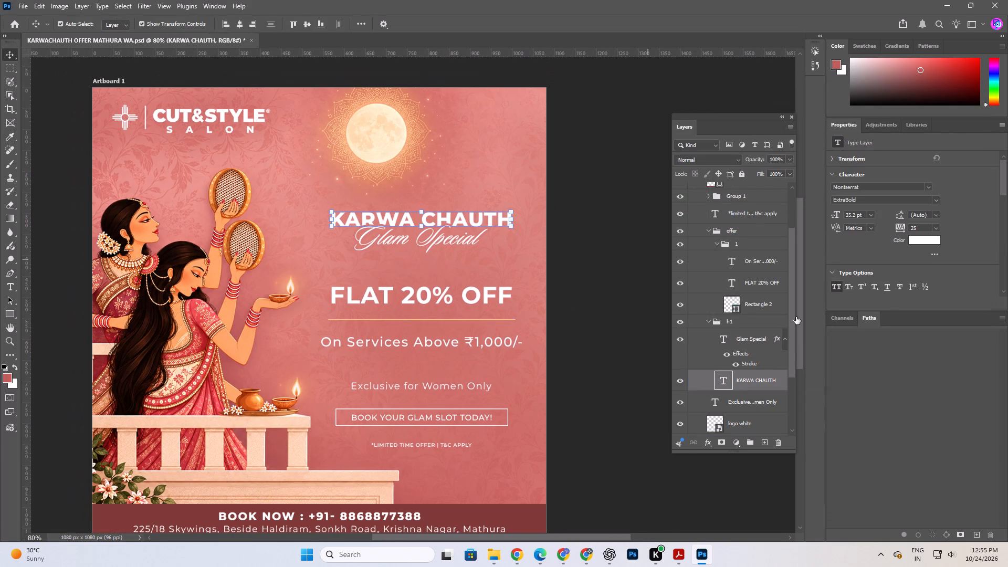
left_click(908, 241)
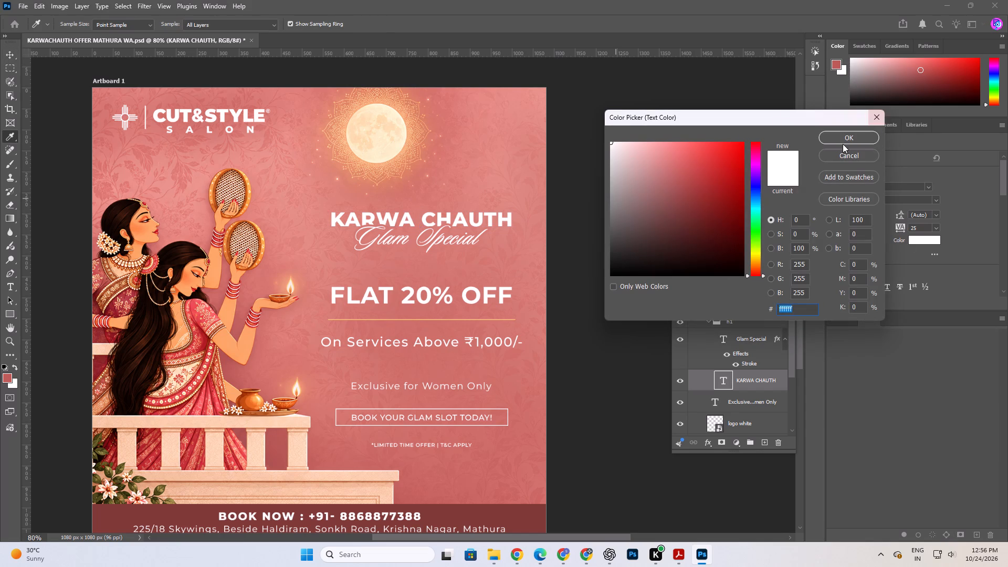
left_click(843, 144)
left_click(586, 187)
Save the Karwa Chauth offer document.
key("space")
key("space")
key("space")
key("space")
key("space")
key("space")
key("space")
key("space")
key("space")
key("space")
key("space")
key("space")
key("space")
key("space")
key("space")
key("space")
key("space")
key("space")
key("space")
key("space")
left_click_drag(442, 354, 440, 291)
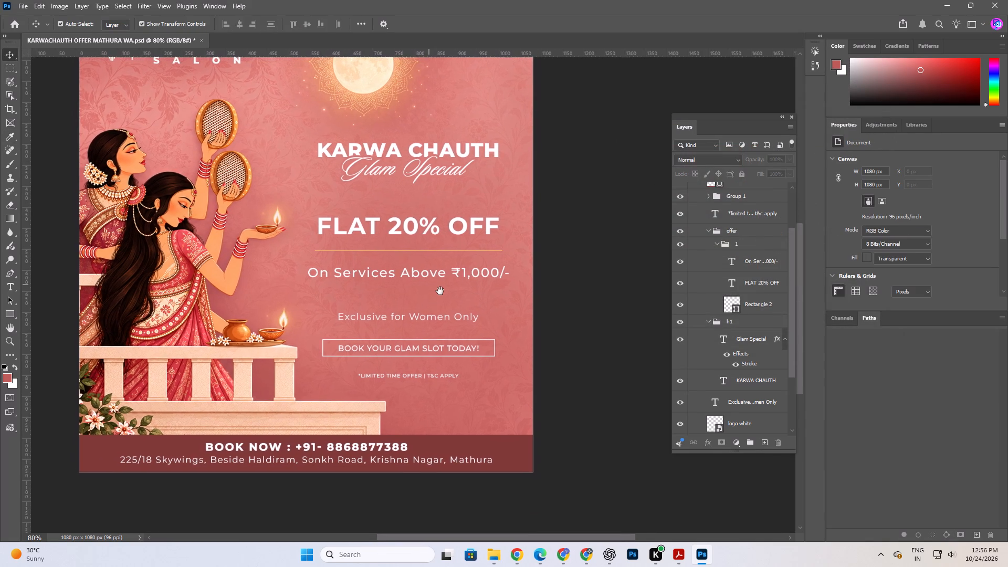
left_click_drag(440, 291, 442, 292)
scroll(495, 317, "down", 2, "alt")
key("ctrl+s")
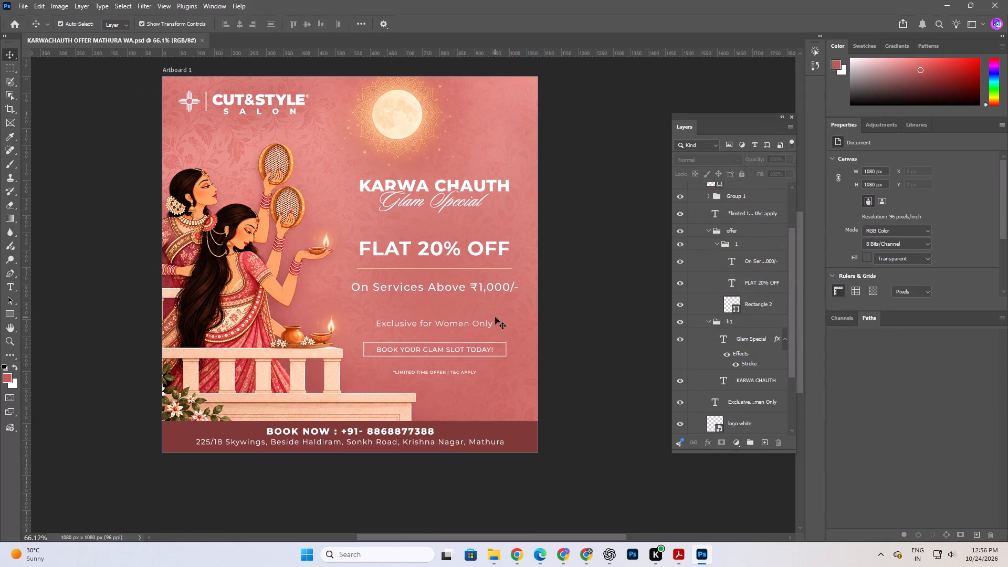
Save the offer document once more.
scroll(495, 317, "down", 1)
scroll(495, 317, "up", 2)
key("space")
key("space")
key("space")
key("space")
key("space")
key("space")
key("space")
key("space")
key("space")
key("space")
key("space")
key("space")
key("space")
key("space")
key("space")
key("space")
key("space")
key("space")
left_click_drag(497, 304, 487, 296)
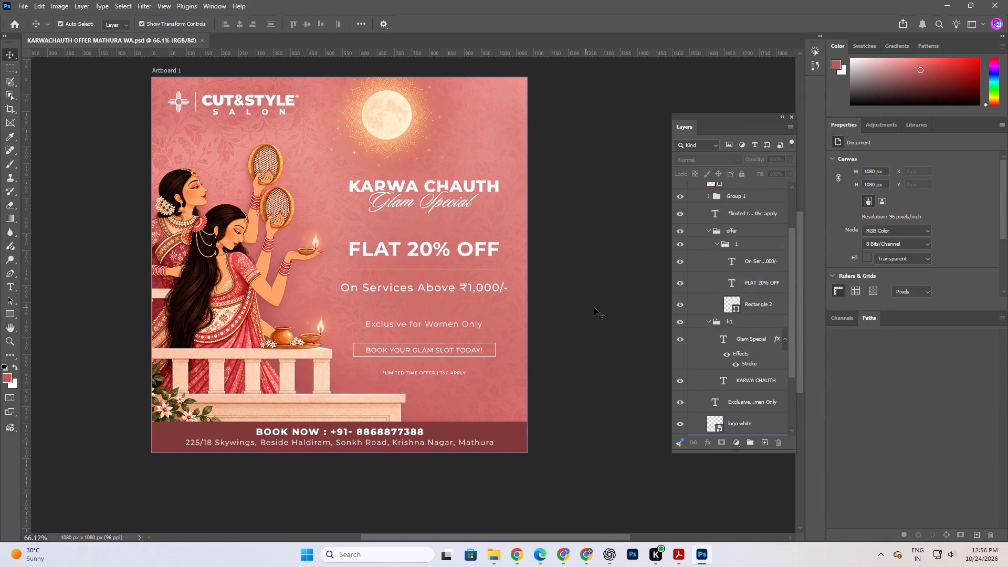
left_click(594, 308)
key("space")
key("space")
key("space")
key("space")
key("space")
key("space")
key("space")
key("space")
key("space")
key("space")
key("space")
key("space")
key("space")
key("space")
key("space")
key("space")
key("space")
left_click_drag(535, 398, 541, 397)
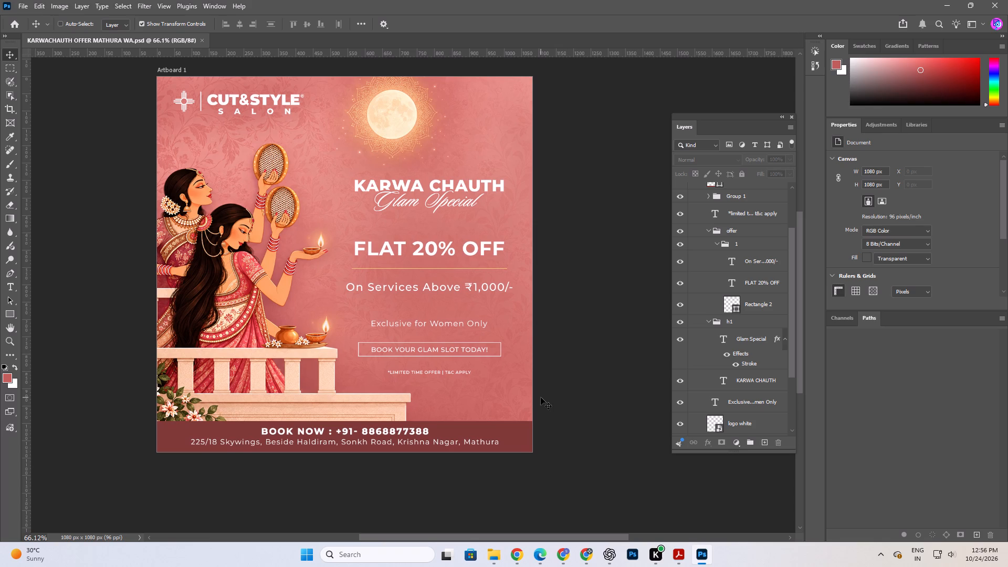
key("ctrl+s")
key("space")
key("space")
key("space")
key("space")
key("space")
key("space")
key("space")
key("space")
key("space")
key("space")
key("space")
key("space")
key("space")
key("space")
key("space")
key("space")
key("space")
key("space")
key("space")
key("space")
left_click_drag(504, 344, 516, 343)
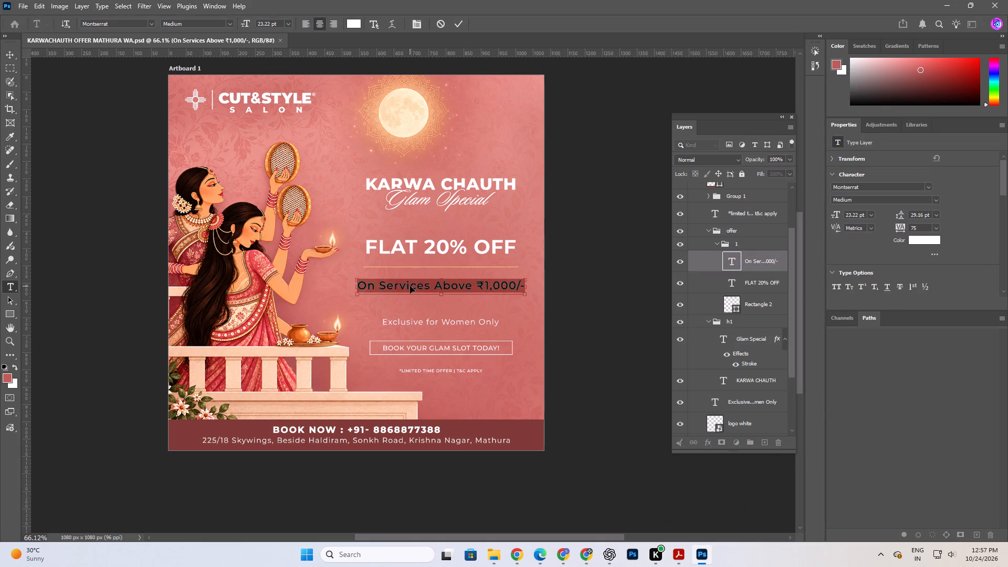
key("ctrl+v")
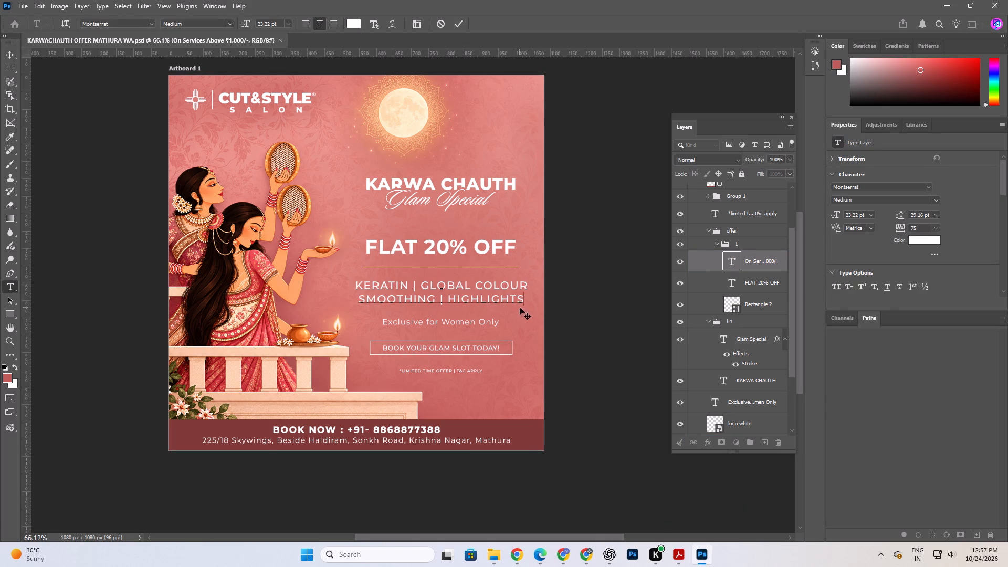
left_click(455, 22)
Move FLAT 20% OFF below the gold divider line and place the two service lines in the space above it.
left_click_drag(448, 243, 449, 314)
left_click_drag(447, 288, 449, 242)
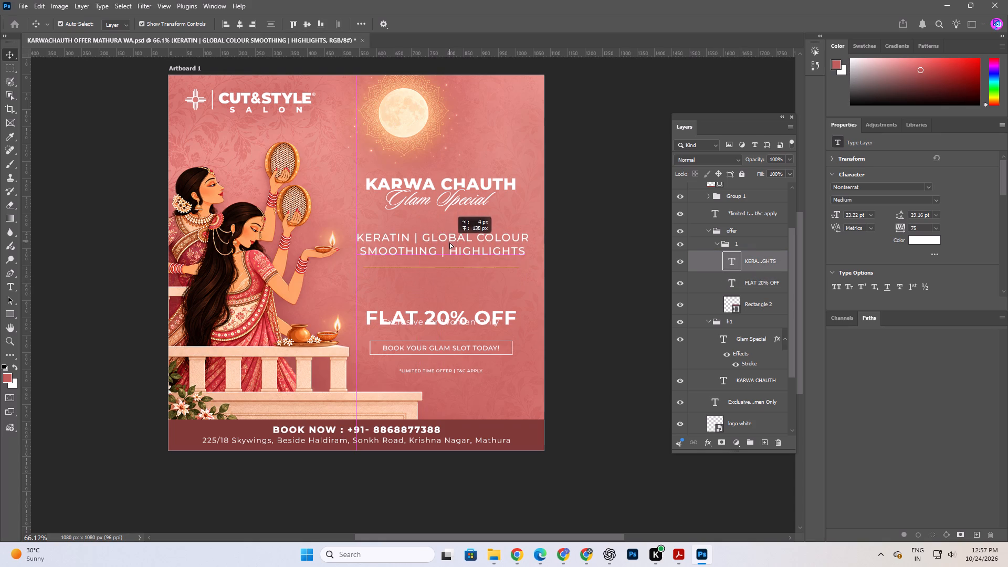
left_click_drag(449, 242, 449, 243)
Set the service lines' tracking to 50 and their font size to 21 pt.
left_click(934, 228)
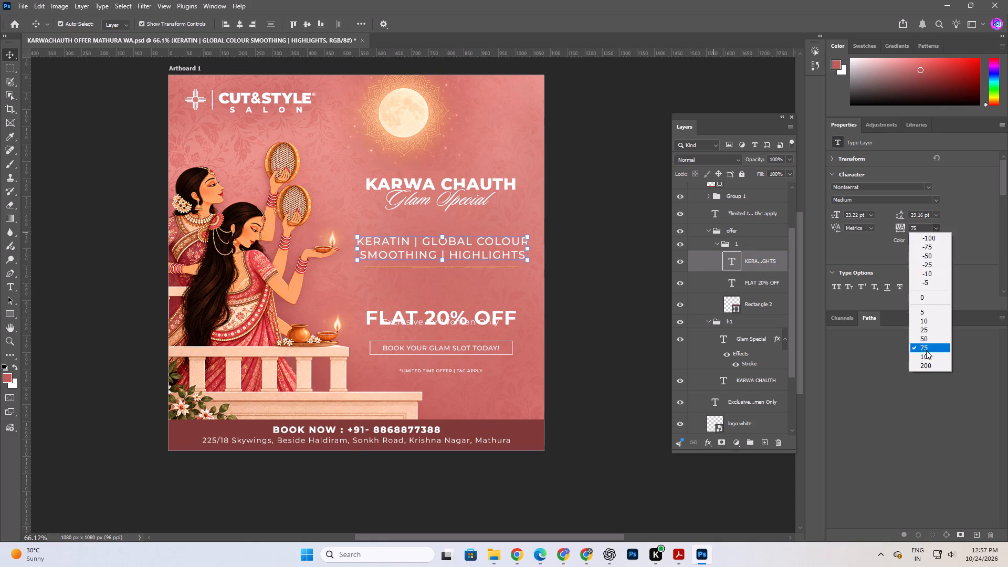
left_click(928, 335)
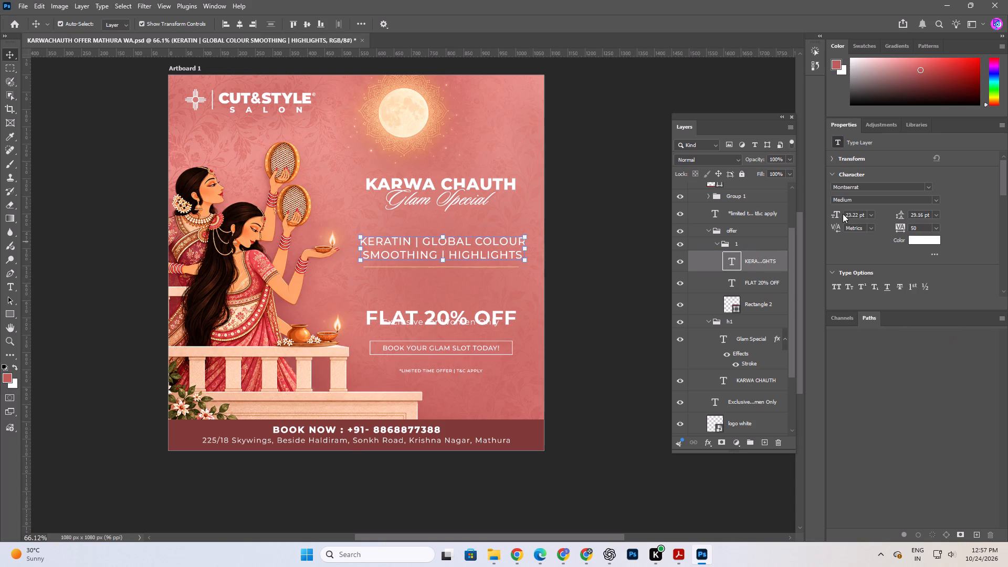
left_click(837, 215)
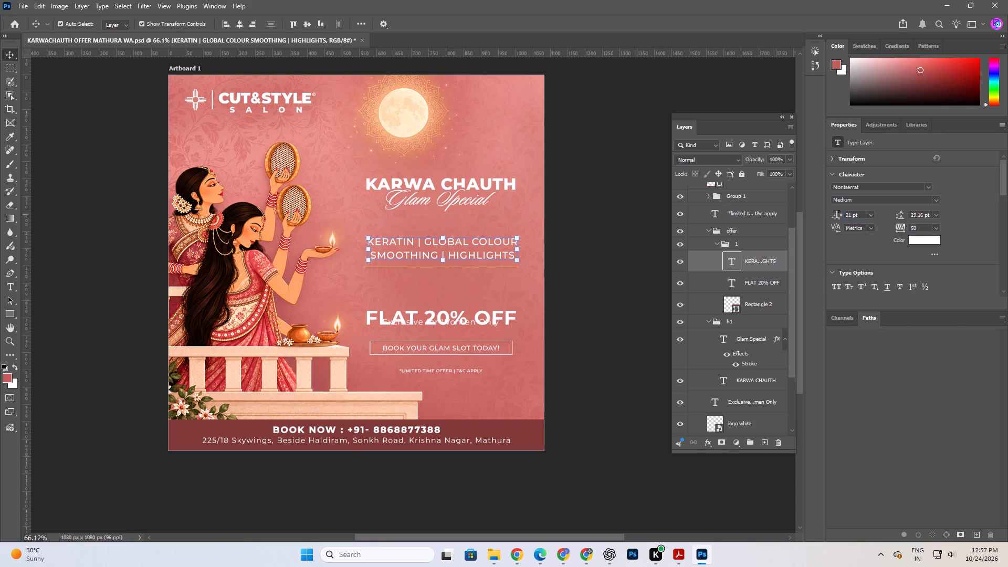
left_click(574, 308)
Move the gold divider down 20 px and bring FLAT 20% OFF up close beneath it.
key("space")
key("space")
key("space")
key("space")
key("space")
key("space")
key("space")
left_click_drag(537, 299, 544, 287)
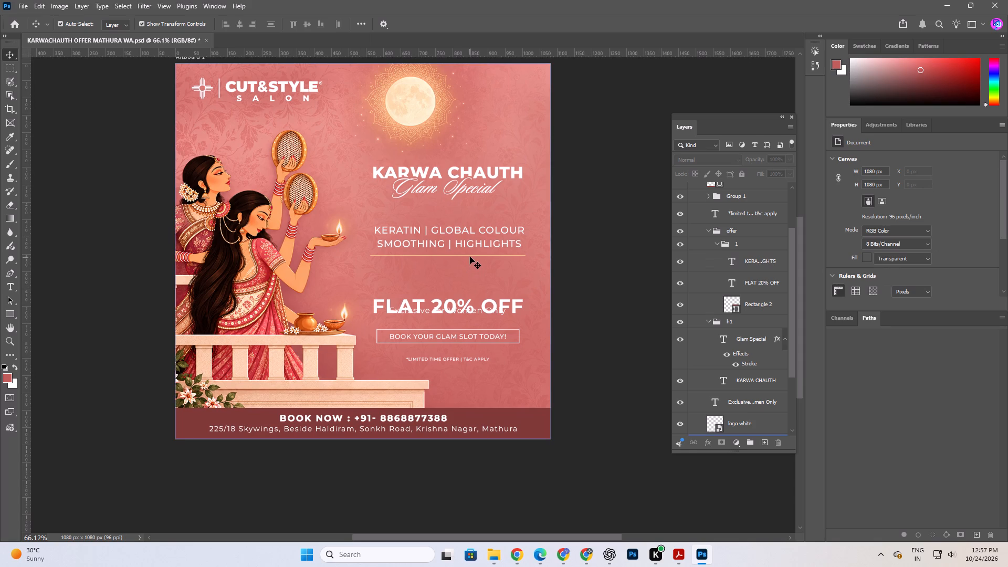
left_click_drag(470, 256, 469, 261)
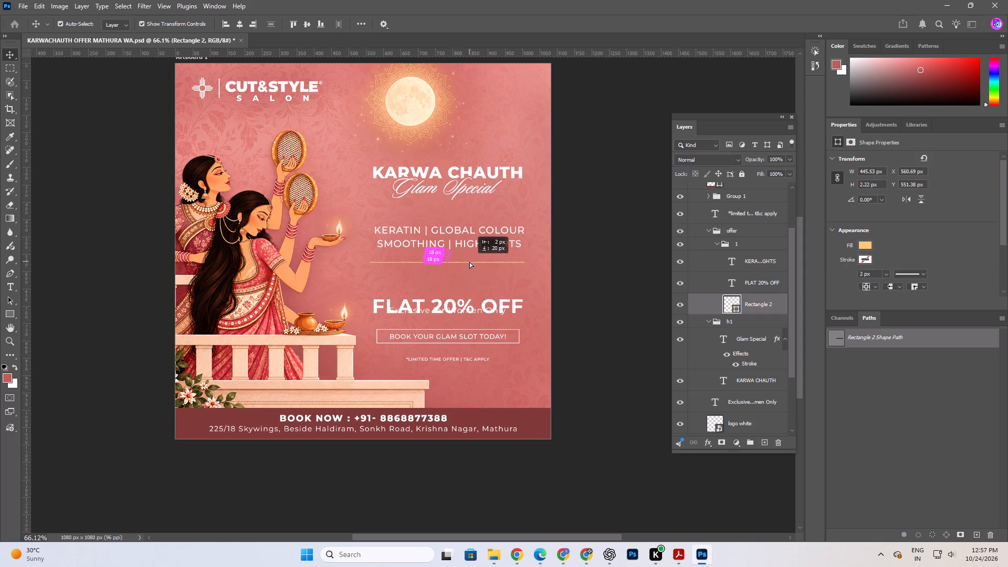
left_click_drag(469, 261, 470, 260)
left_click_drag(461, 303, 460, 284)
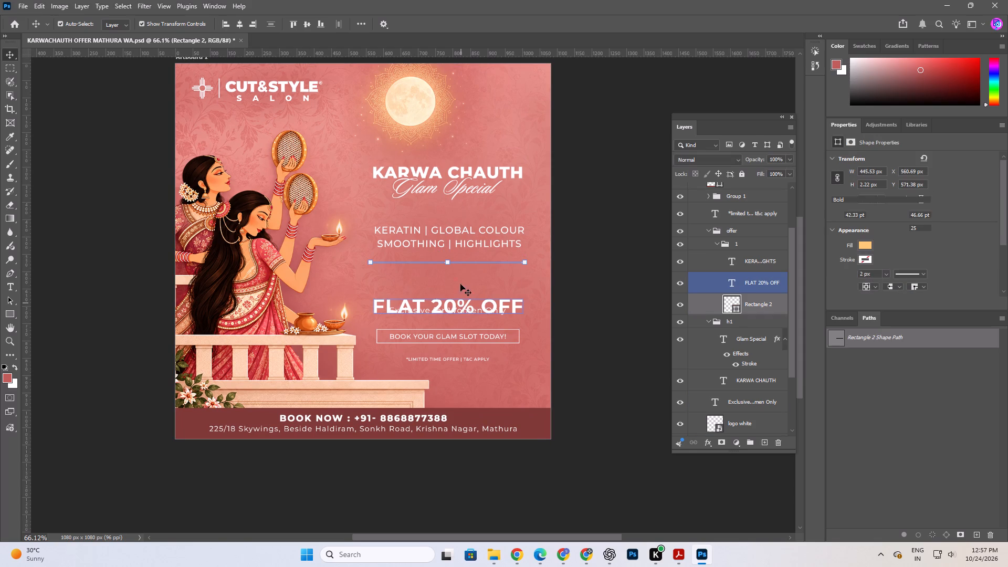
left_click_drag(460, 284, 460, 281)
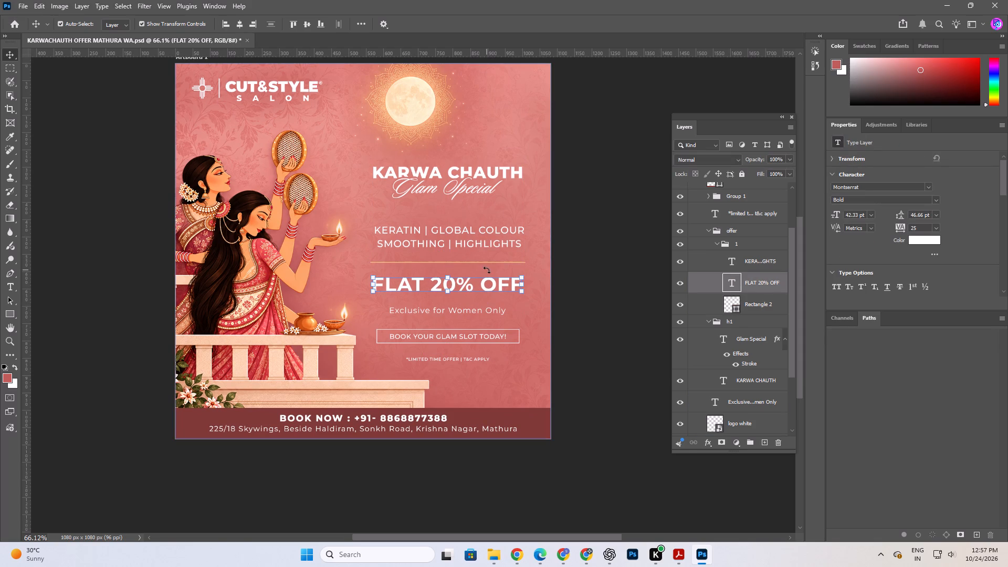
Move the *LIMITED TIME OFFER | T&C APPLY line to the artwork's lower-right corner, just above the footer bar.
key("space")
key("space")
key("space")
key("space")
key("space")
key("space")
key("space")
key("space")
key("space")
key("space")
key("space")
key("space")
left_click_drag(488, 272, 484, 262)
left_click(478, 303)
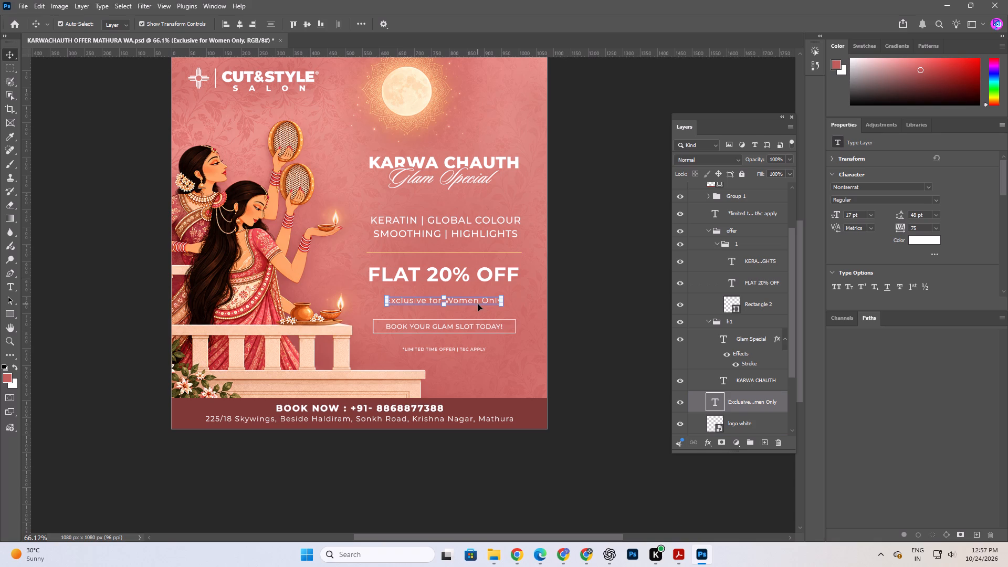
left_click_drag(461, 350, 514, 386)
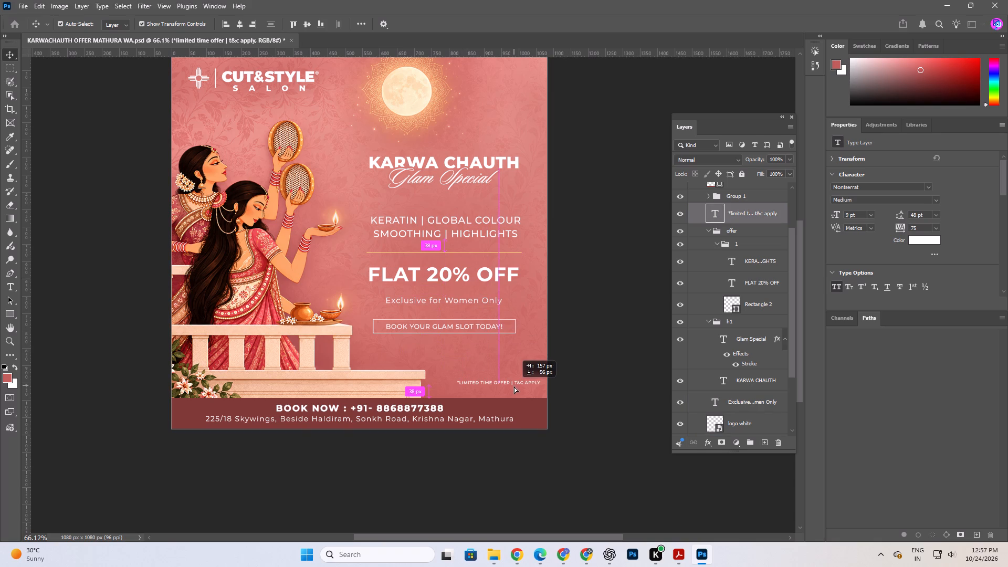
left_click_drag(514, 386, 512, 388)
Hide the group containing the outlined BOOK YOUR GLAM SLOT TODAY! call to action.
left_click(444, 329)
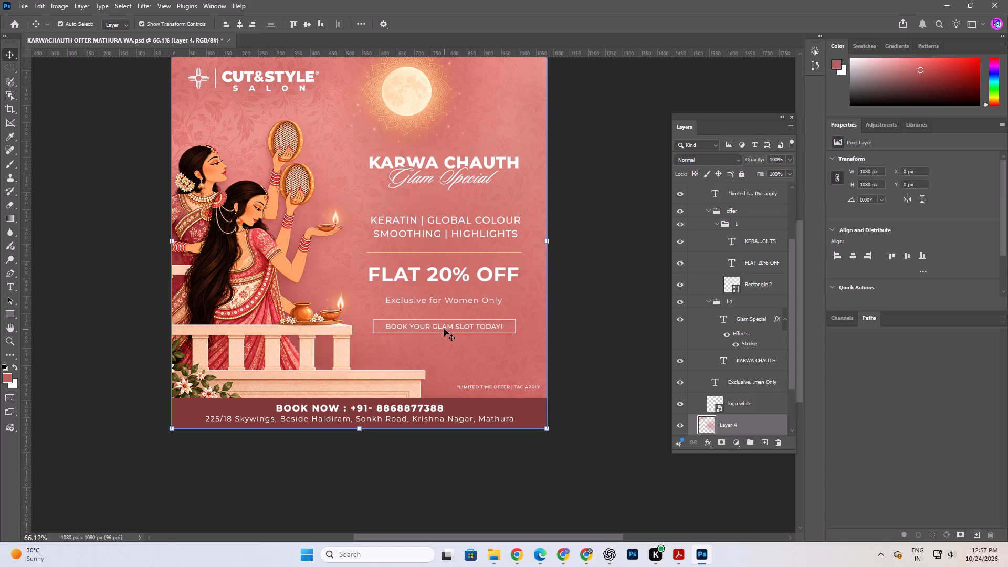
left_click(450, 324)
scroll(736, 238, "up", 3)
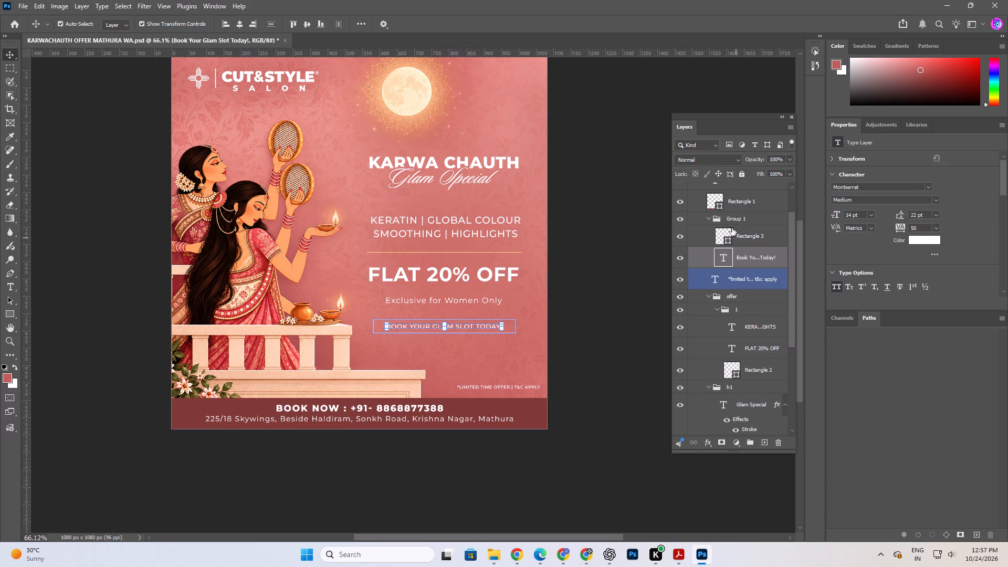
left_click(729, 223)
left_click(707, 217)
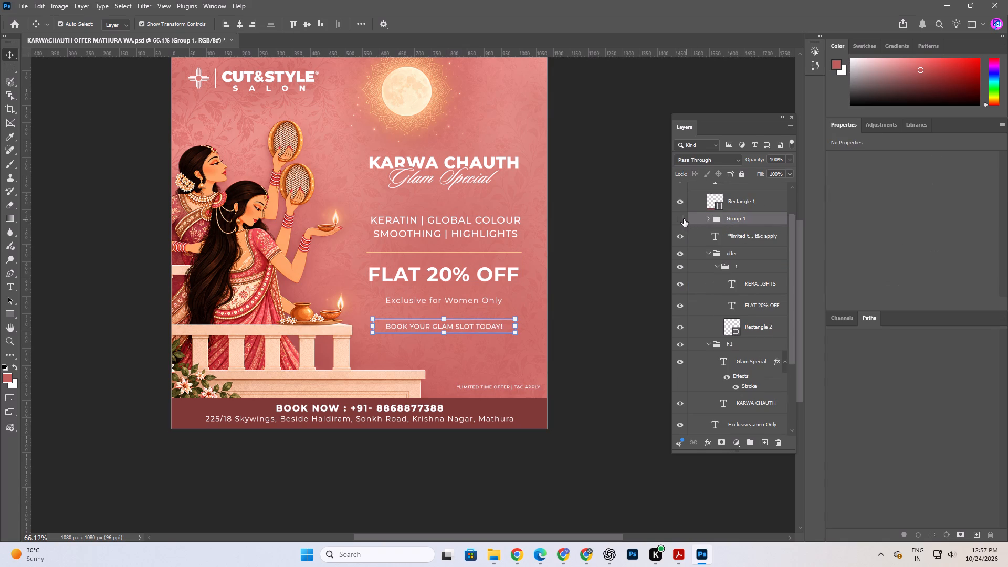
left_click(684, 219)
left_click(626, 278)
Move the Exclusive for Women Only line slightly lower, away from FLAT 20% OFF.
left_click_drag(452, 300, 454, 312)
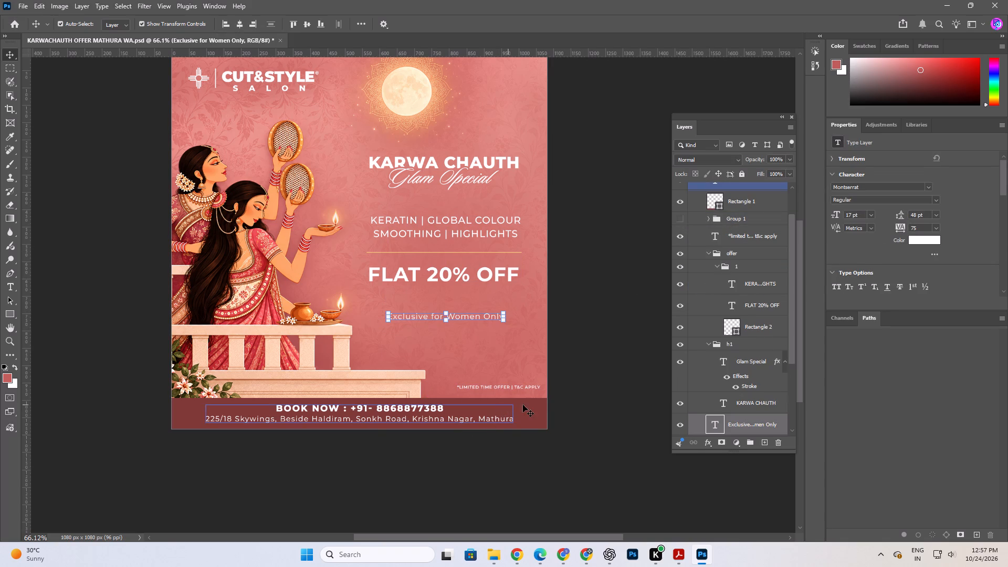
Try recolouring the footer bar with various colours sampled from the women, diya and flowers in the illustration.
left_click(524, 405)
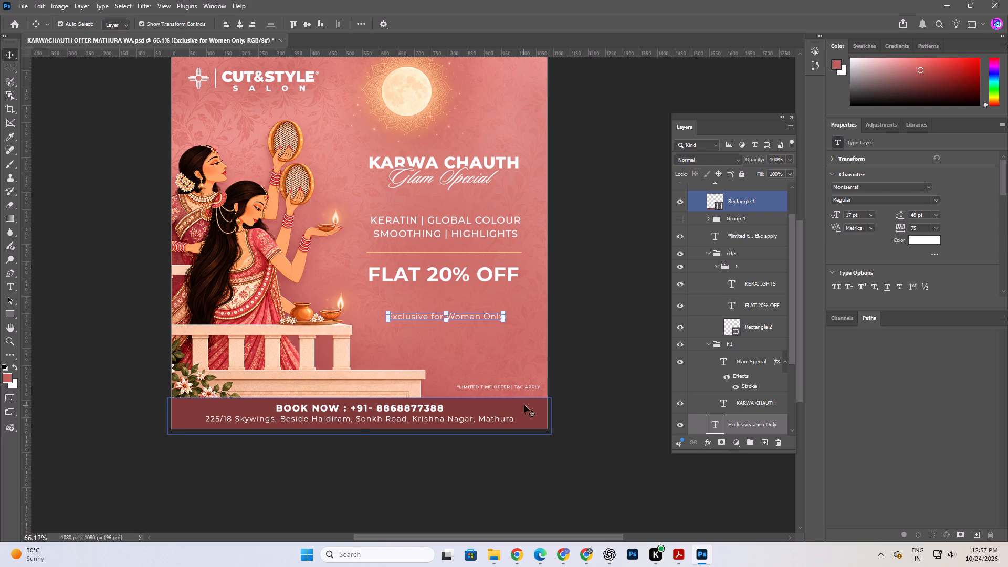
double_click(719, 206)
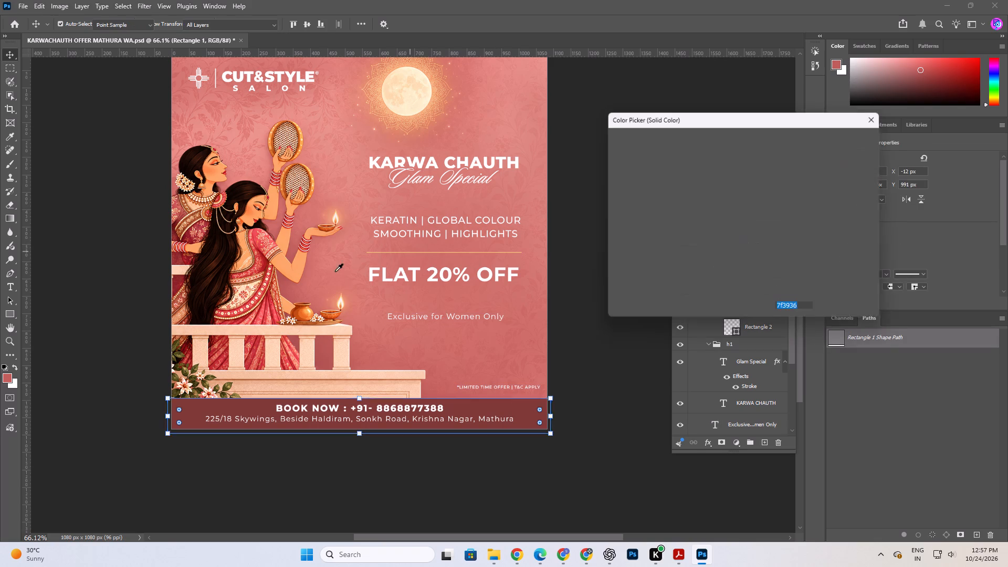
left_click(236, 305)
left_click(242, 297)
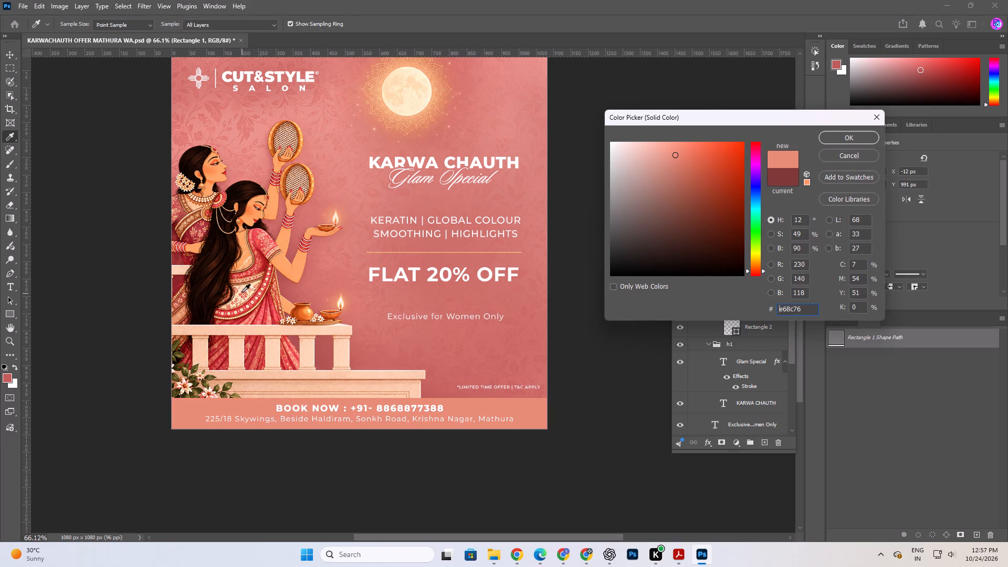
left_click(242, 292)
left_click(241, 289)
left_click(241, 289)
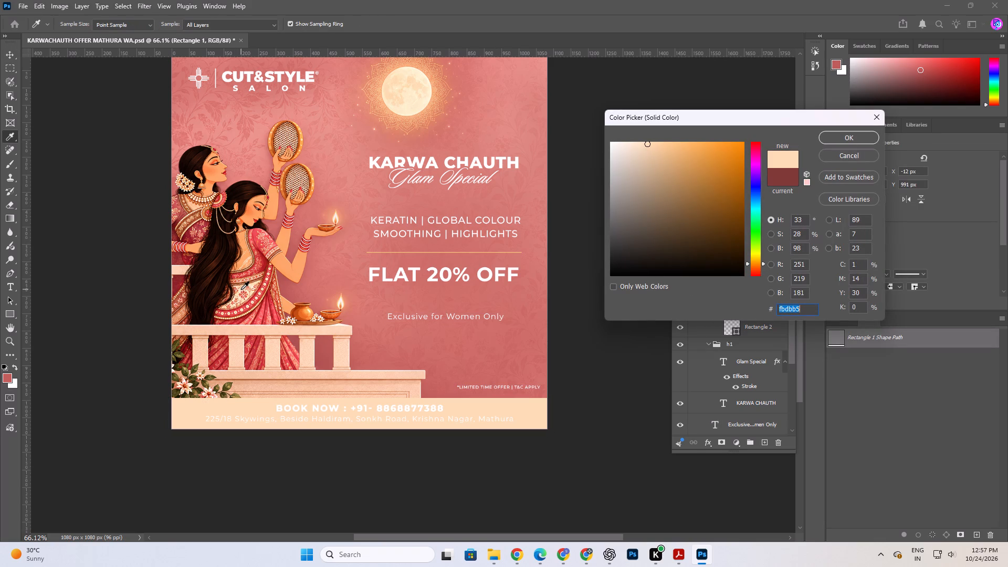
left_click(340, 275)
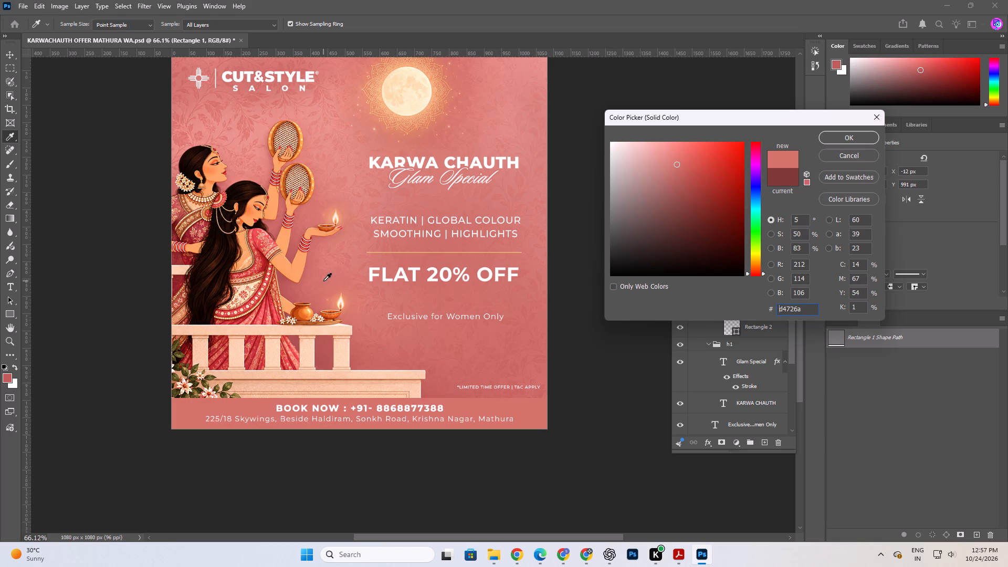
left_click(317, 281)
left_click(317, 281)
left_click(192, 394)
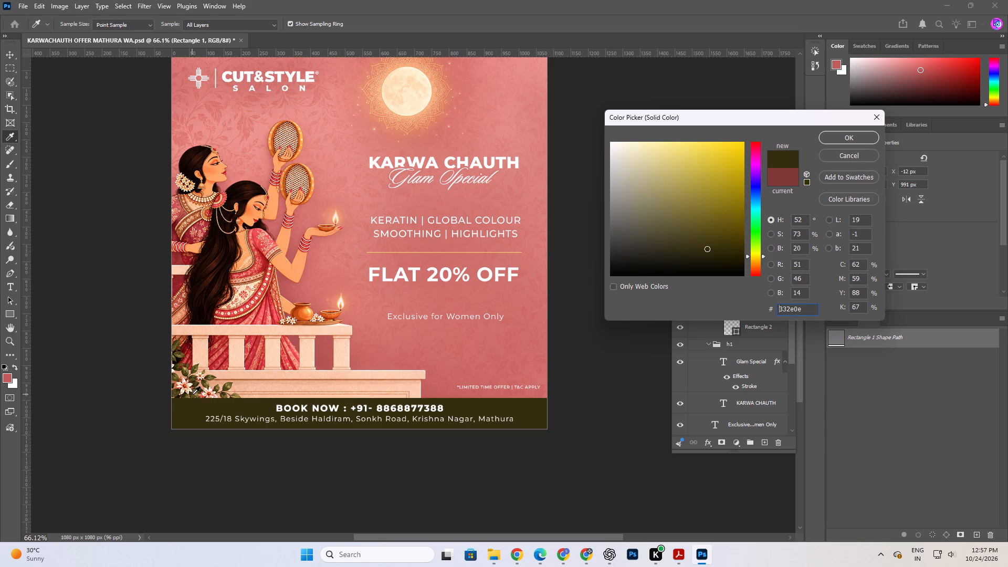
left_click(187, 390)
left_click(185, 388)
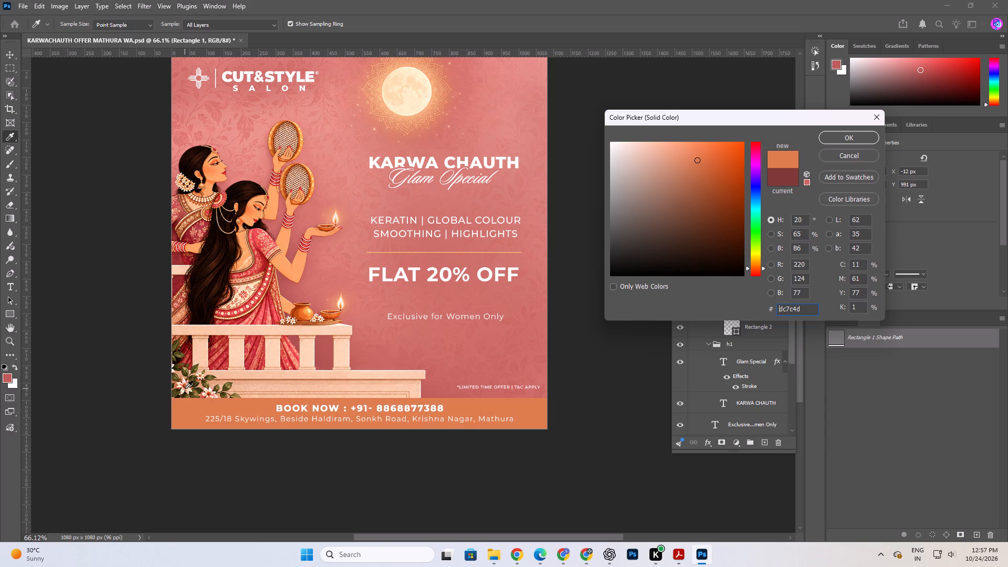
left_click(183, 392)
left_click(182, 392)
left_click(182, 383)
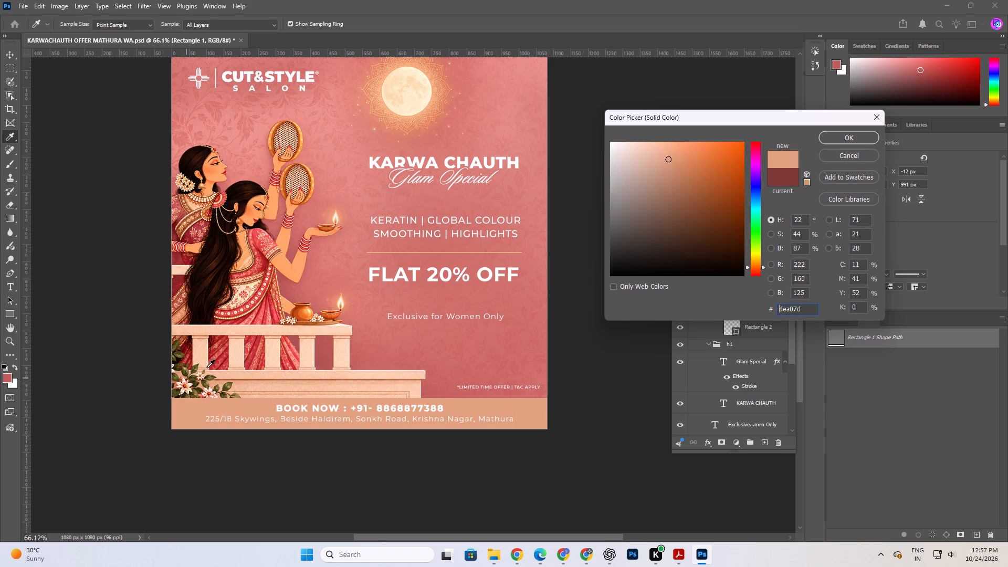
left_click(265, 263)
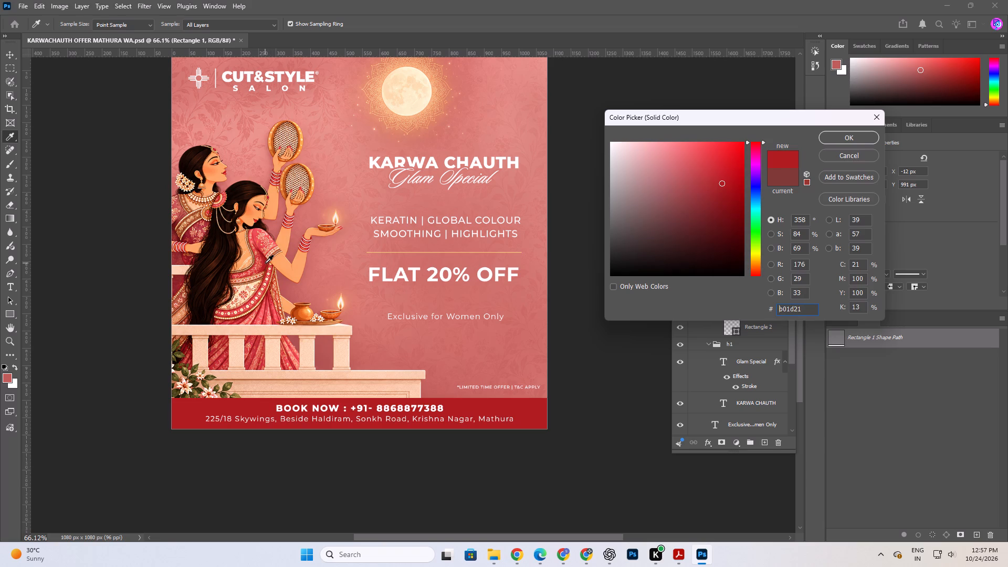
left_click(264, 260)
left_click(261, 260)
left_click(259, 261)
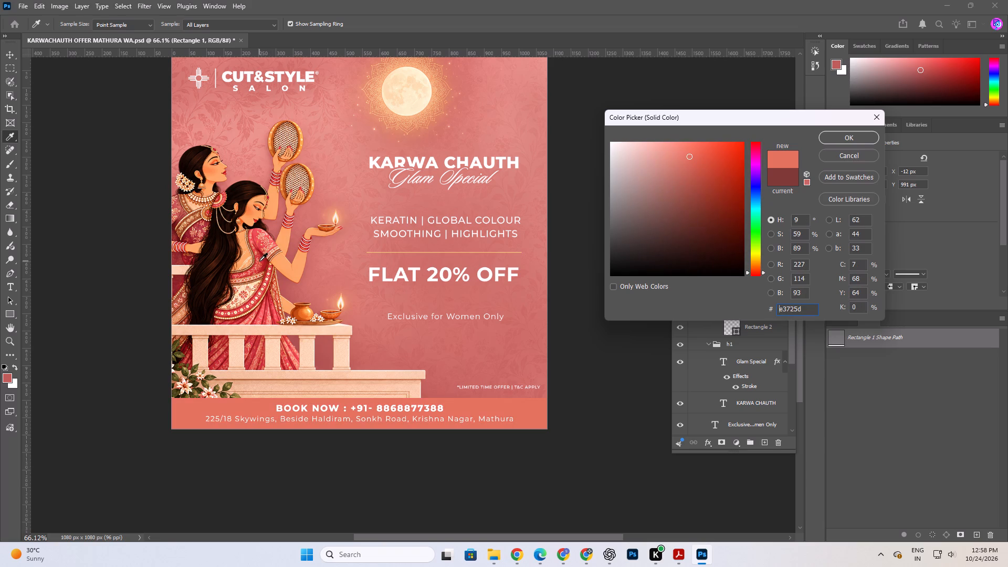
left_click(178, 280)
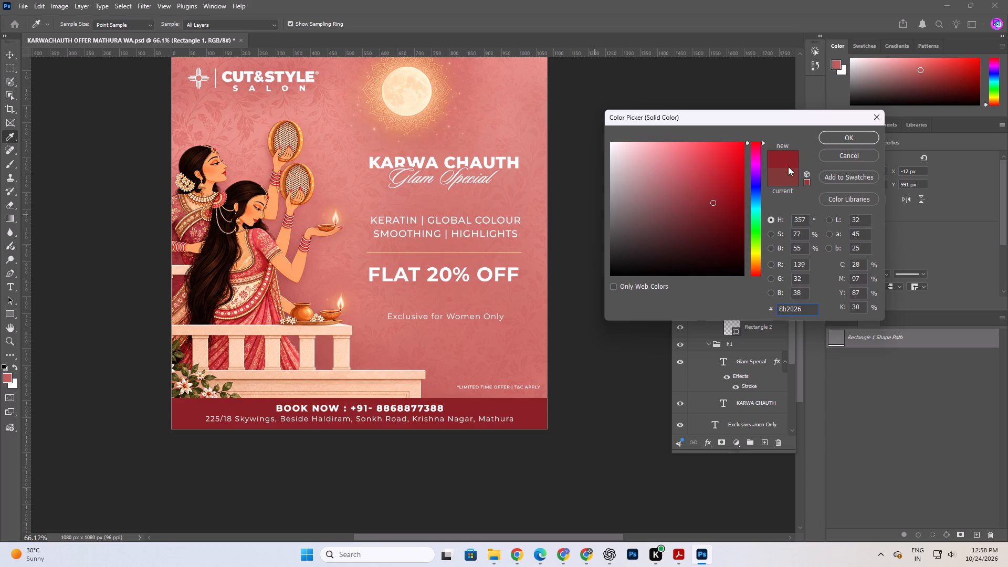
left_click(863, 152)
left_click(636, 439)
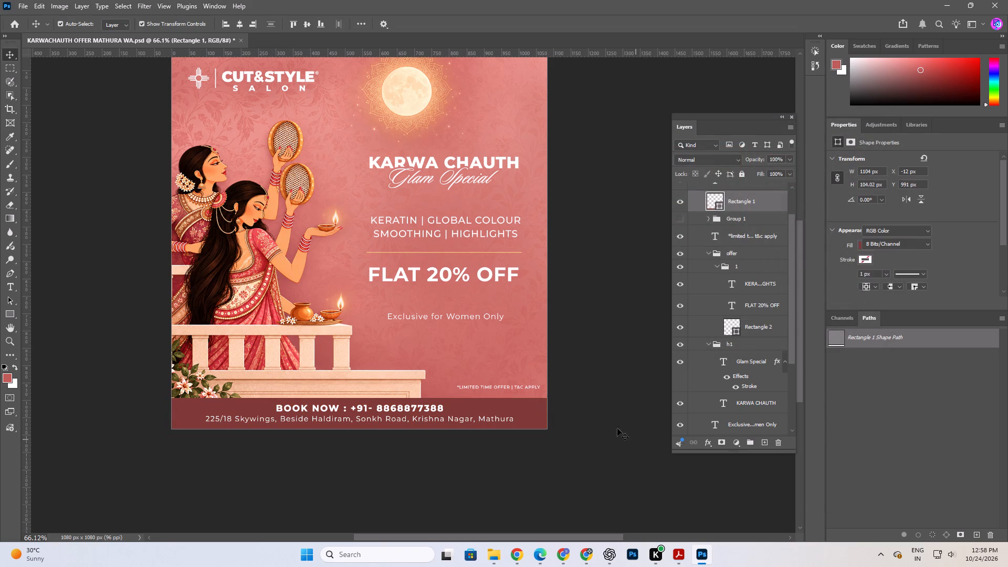
Shift Exclusive for Women Only and FLAT 20% OFF further down to open up space below the gold divider.
key("space")
key("space")
key("space")
key("space")
key("space")
key("space")
key("space")
key("space")
key("space")
key("space")
left_click_drag(499, 350, 536, 343)
scroll(520, 438, "down", 1)
scroll(507, 408, "up", 1)
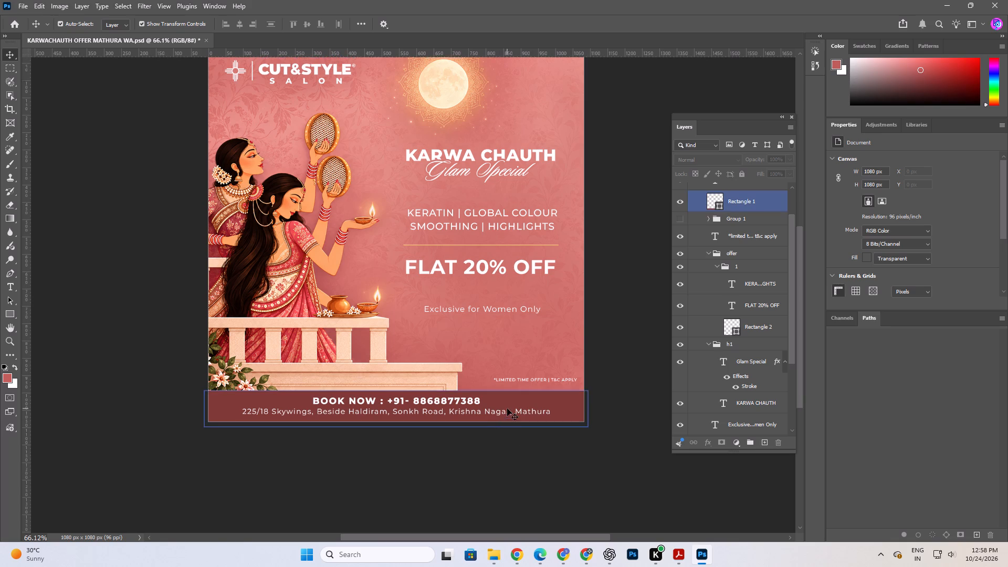
scroll(507, 408, "up", 6)
left_click_drag(504, 359, 505, 374)
left_click_drag(499, 317, 499, 329)
left_click(608, 566)
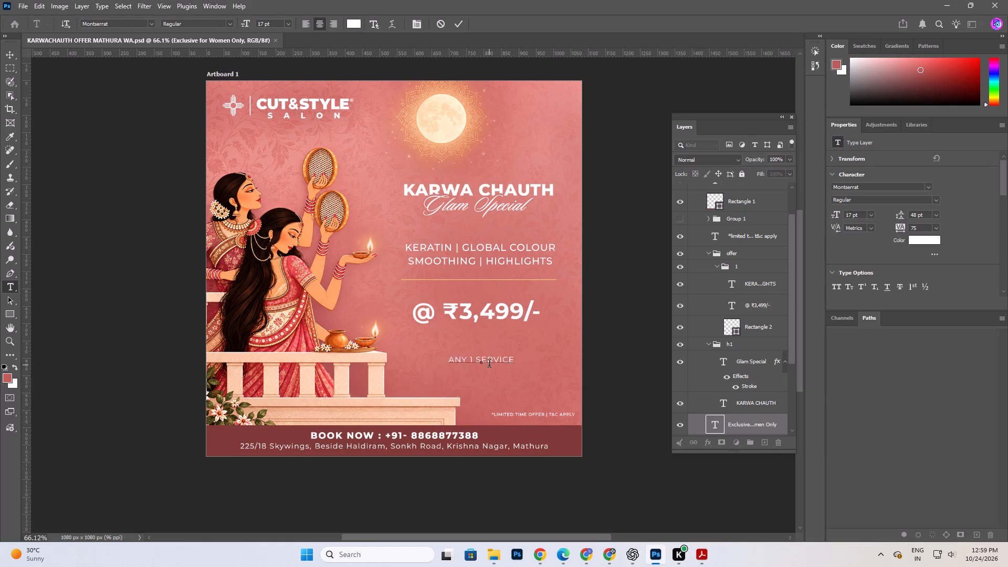
left_click(457, 25)
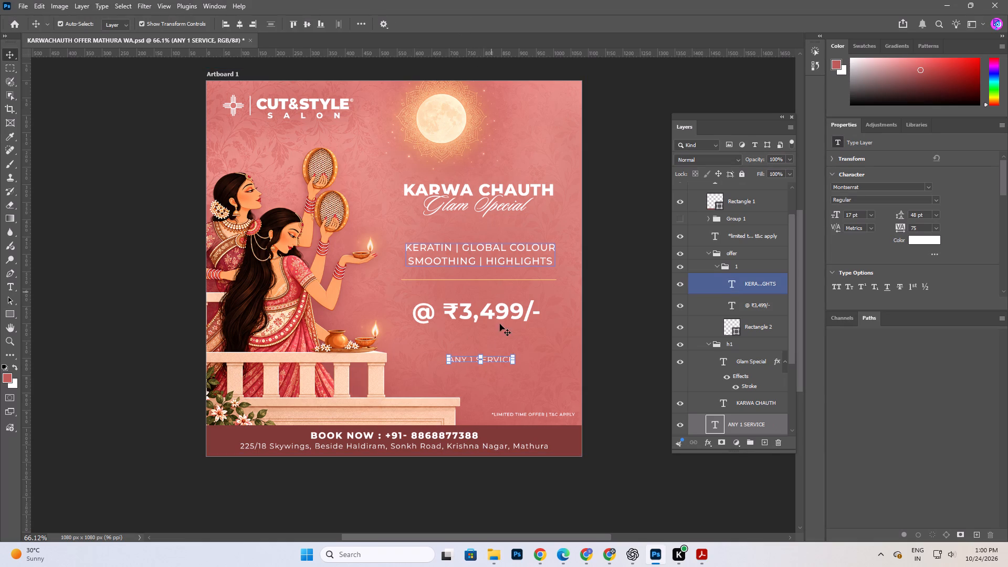
Place ANY 1 SERVICE between the gold divider and the price, shifting @ ₹3,499/- down to make room.
left_click_drag(501, 360, 502, 293)
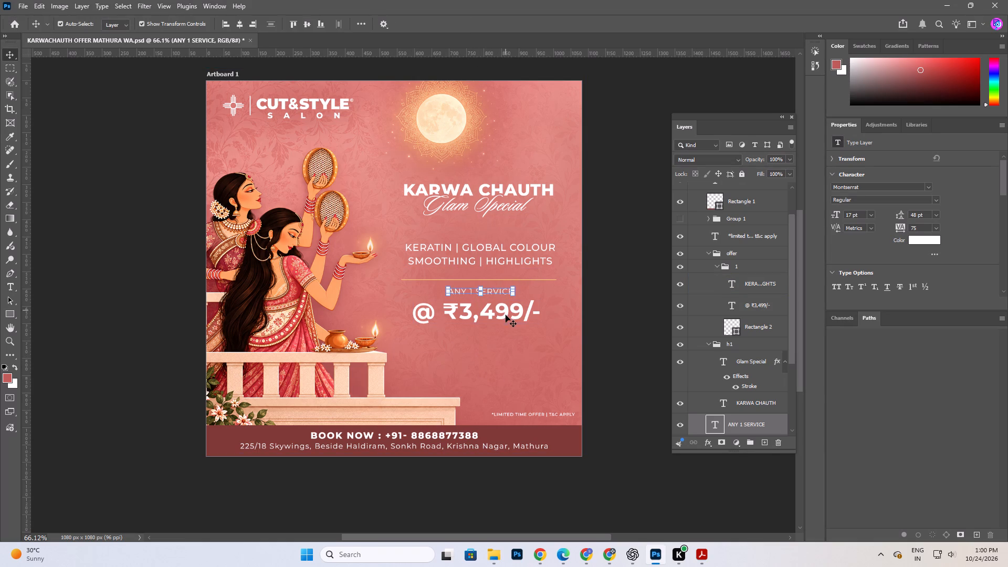
left_click_drag(506, 315, 504, 326)
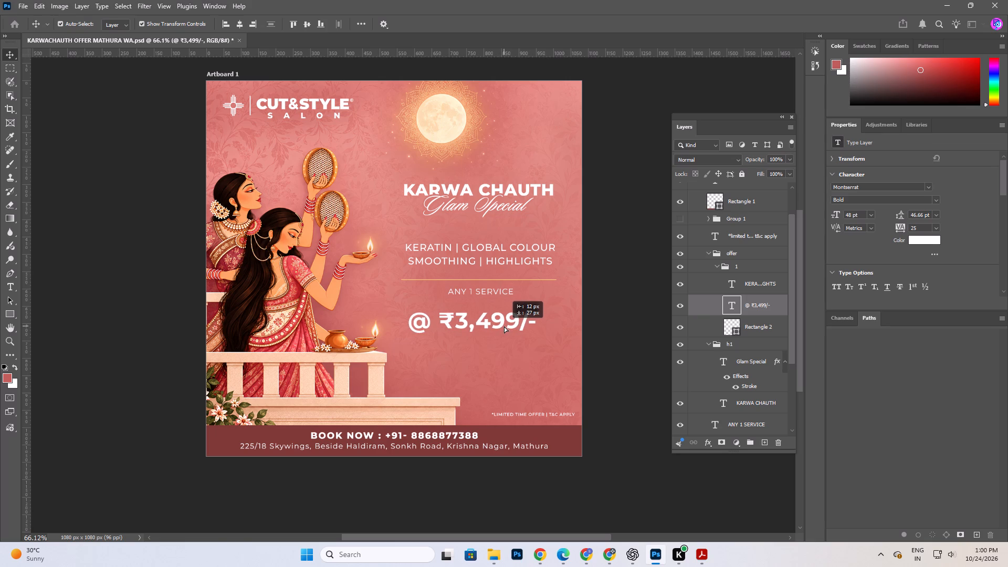
left_click_drag(504, 326, 505, 326)
left_click(617, 335)
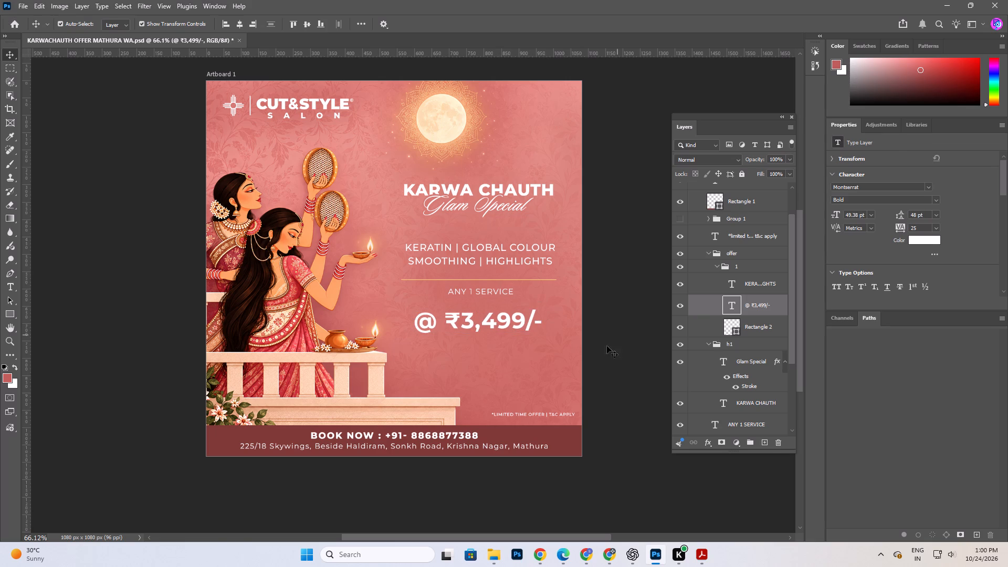
scroll(506, 352, "up", 4, "alt")
scroll(484, 279, "up", 3, "alt")
left_click_drag(474, 257, 474, 270)
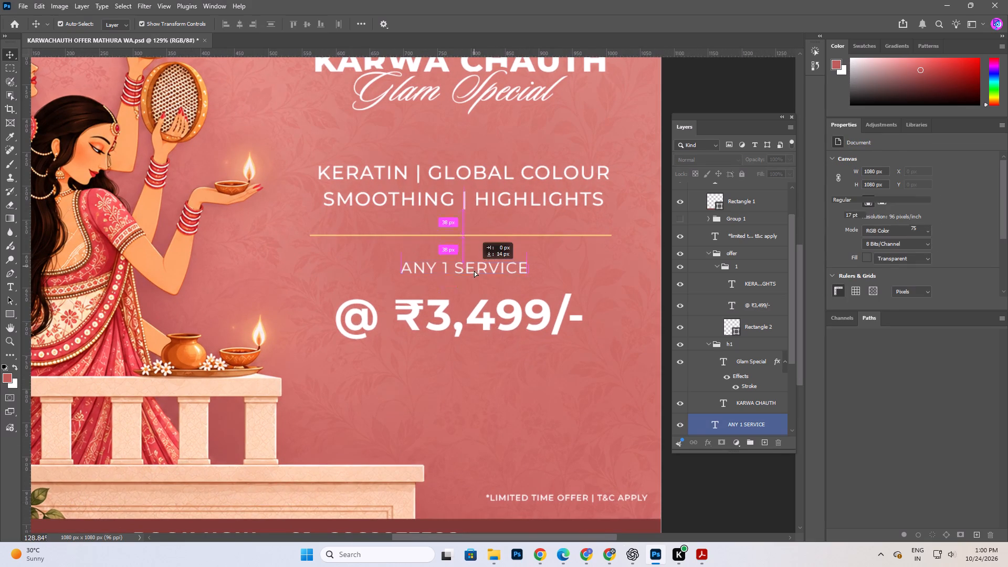
left_click_drag(474, 270, 474, 276)
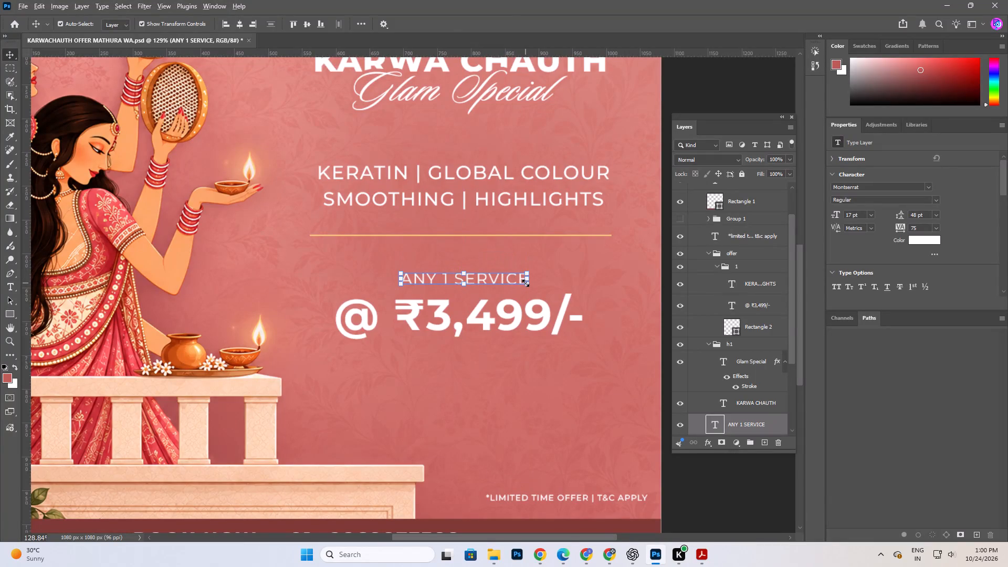
Enlarge ANY 1 SERVICE proportionally to about 108% and nudge it slightly up, away from the price.
left_click_drag(526, 283, 536, 286, "alt+shift")
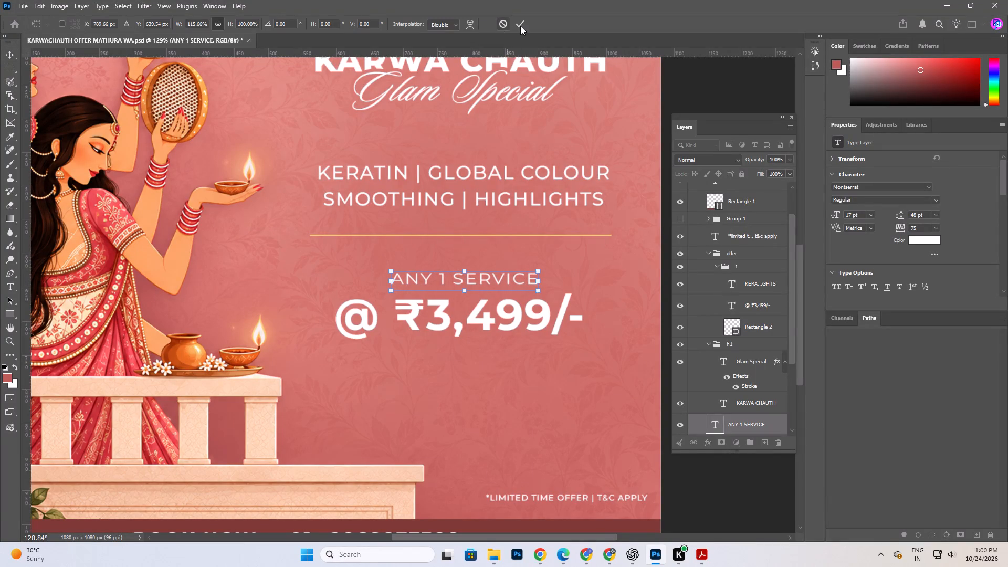
key("ctrl+z")
left_click_drag(527, 289, 532, 290, "alt")
left_click_drag(516, 281, 516, 276)
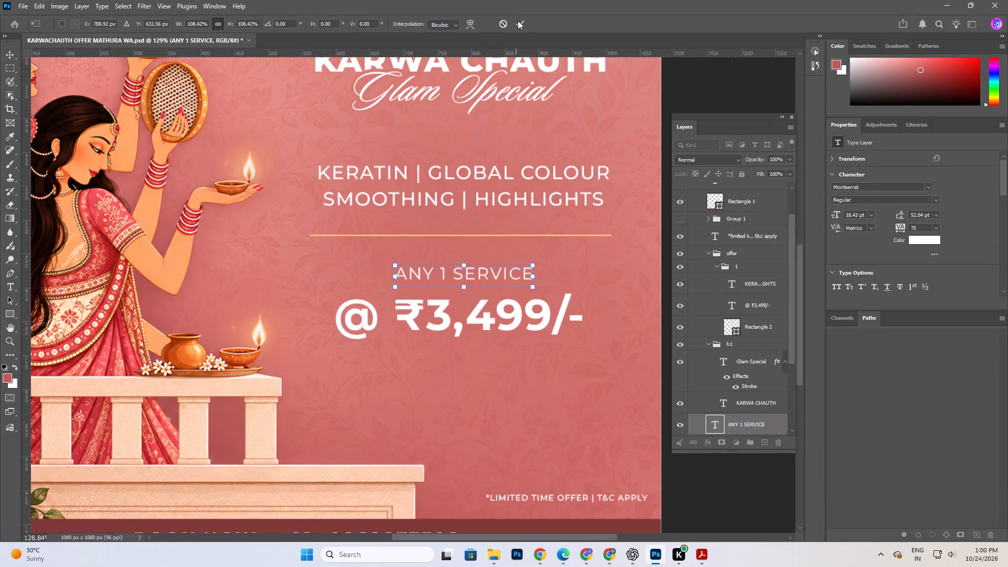
left_click(518, 20)
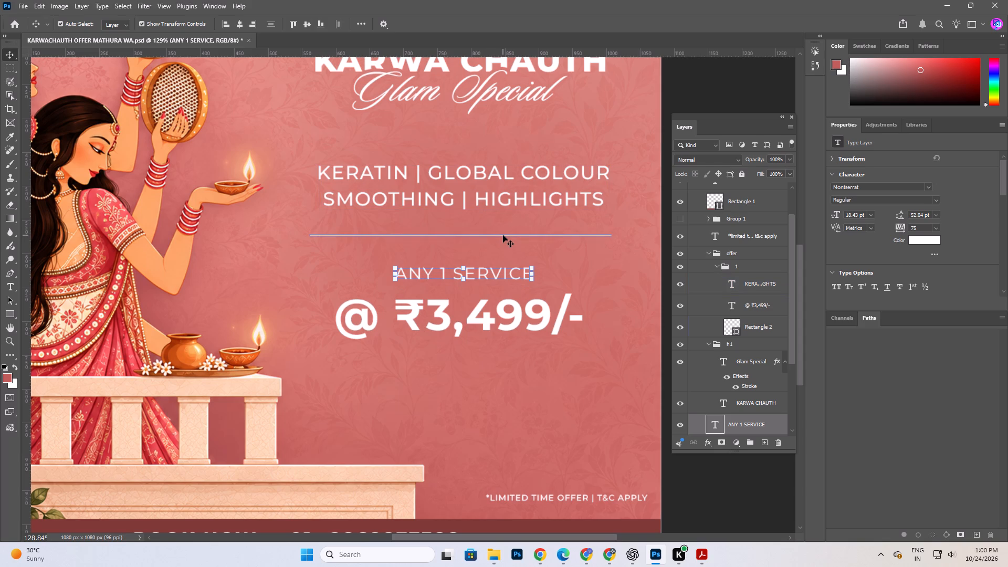
Review the whole creative with the divider selected and save the document.
left_click(503, 235)
scroll(472, 221, "down", 4, "alt")
scroll(445, 386, "up", 5)
scroll(424, 251, "down", 6, "alt")
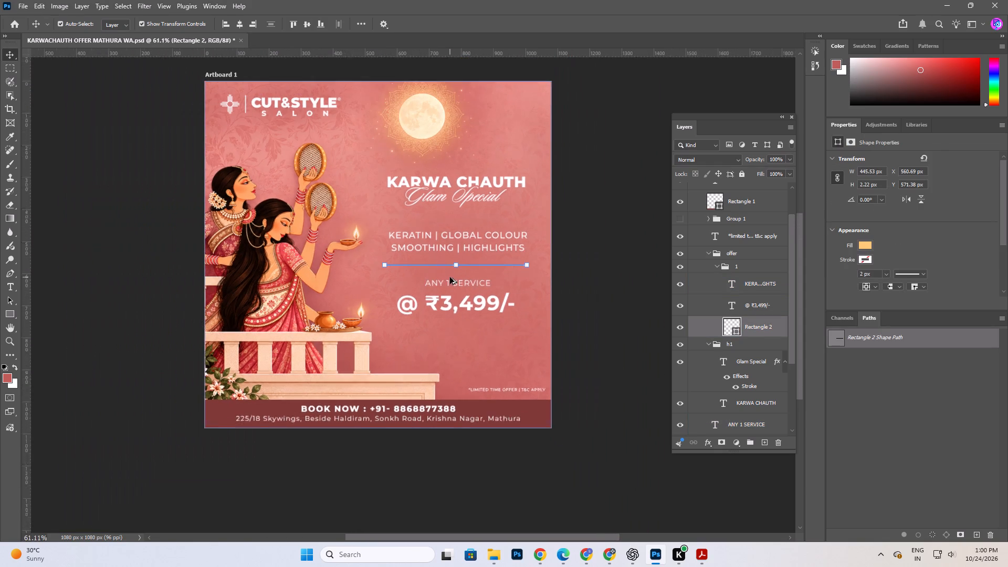
scroll(449, 295, "down", 1)
scroll(451, 301, "up", 1)
key("space")
key("space")
key("space")
key("space")
key("space")
key("space")
key("space")
key("space")
key("space")
left_click_drag(484, 248, 488, 238)
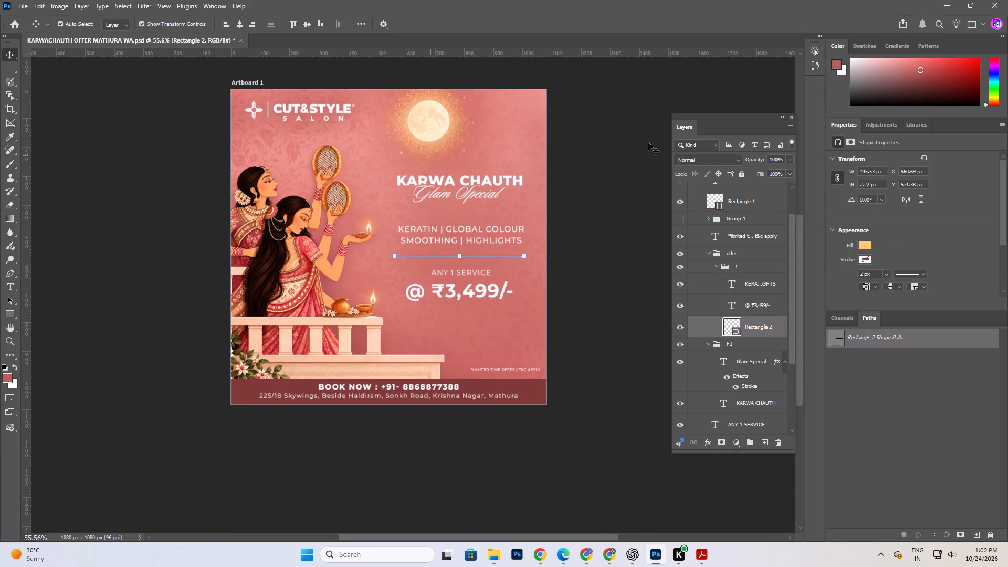
scroll(514, 246, "up", 2, "alt")
key("ctrl+s")
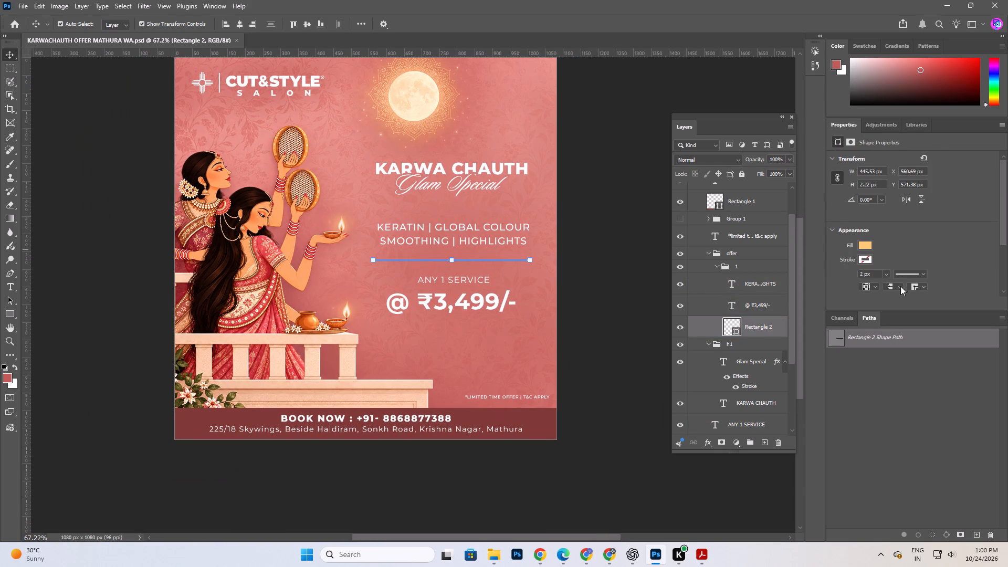
Recolour the divider line below the service list to a light peach, sampling the moon's glow and lightening the tone.
double_click(733, 331)
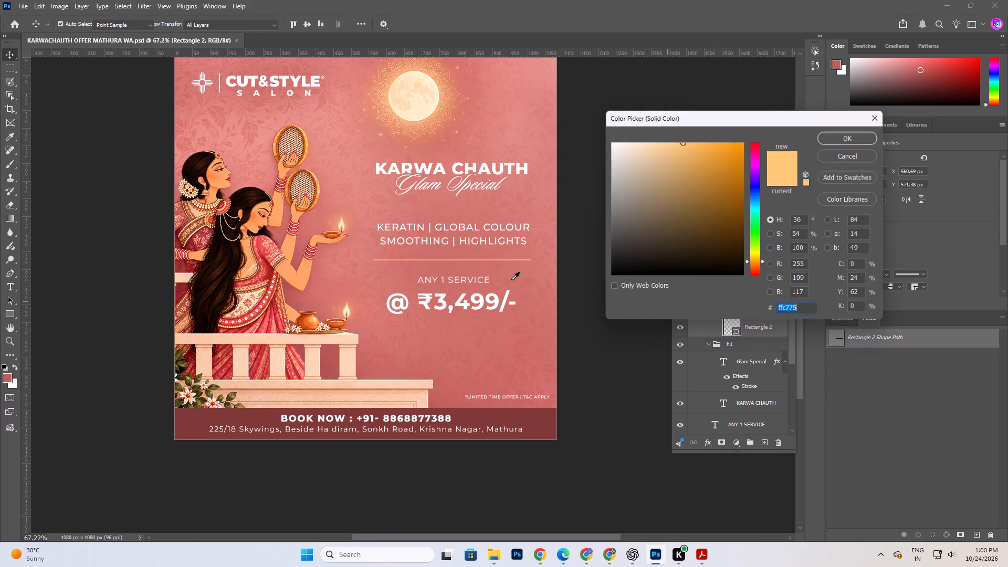
left_click(400, 102)
left_click(415, 107)
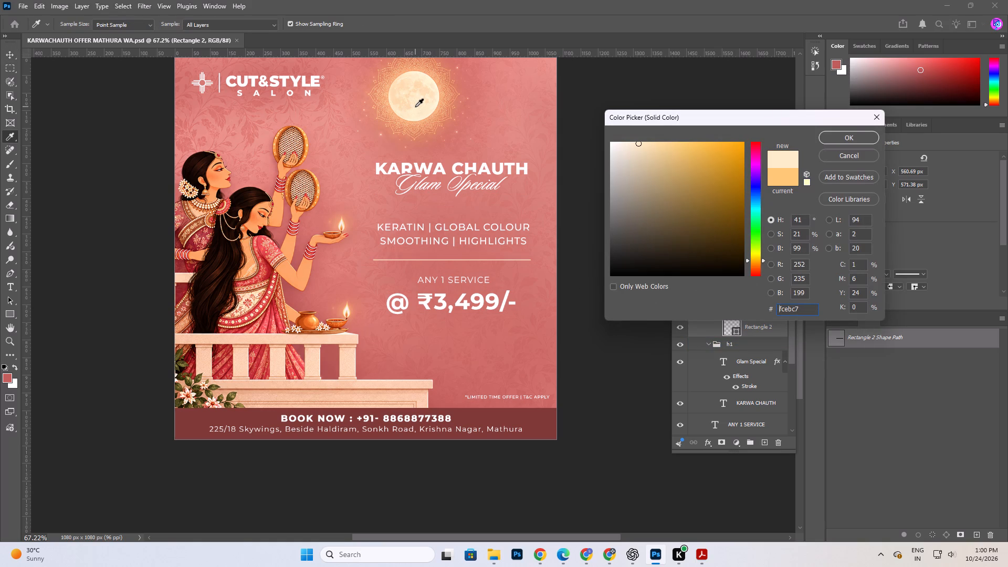
left_click_drag(637, 145, 652, 145)
left_click_drag(652, 145, 661, 145)
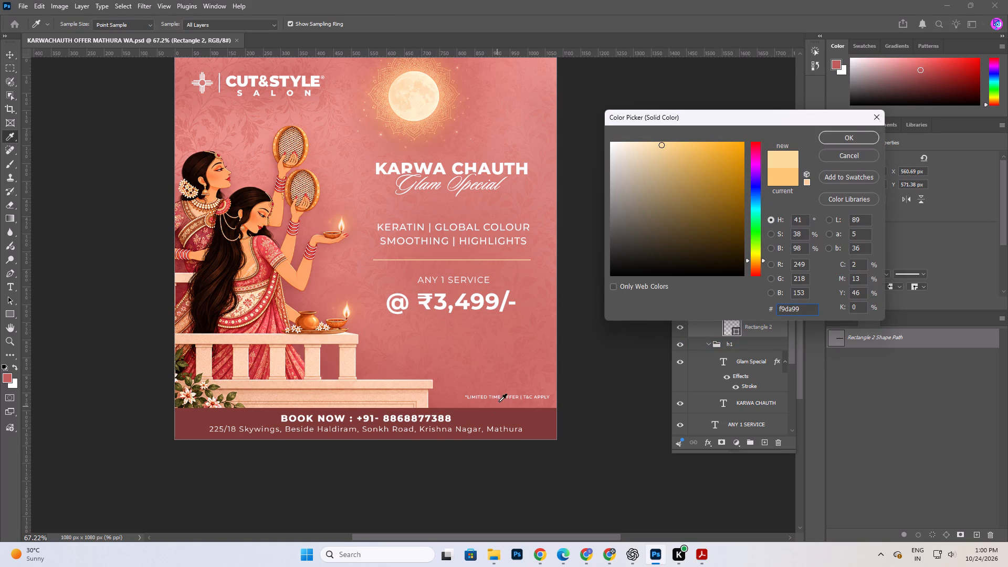
left_click(505, 415)
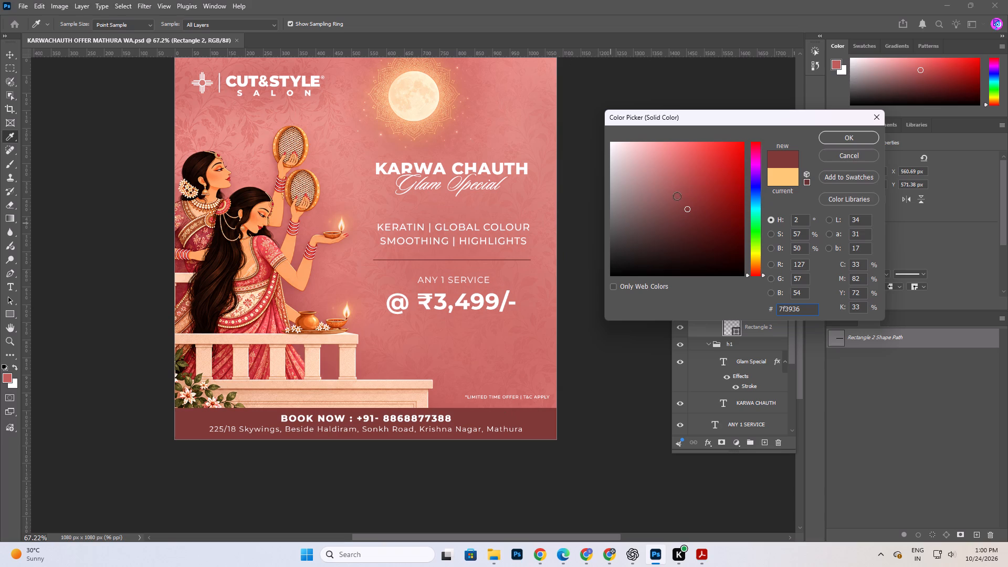
left_click_drag(680, 194, 715, 275)
left_click(416, 107)
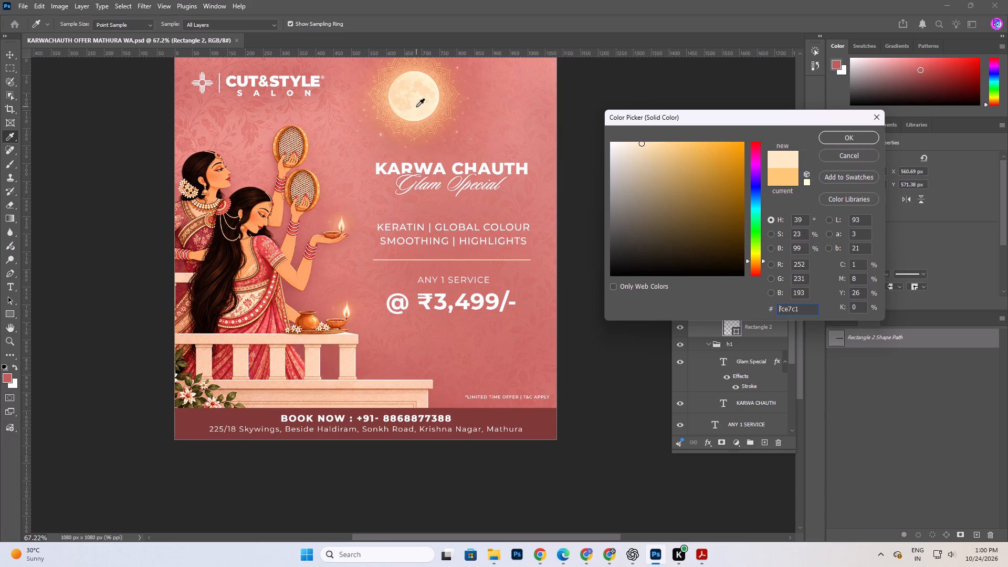
left_click(410, 132)
left_click(410, 122)
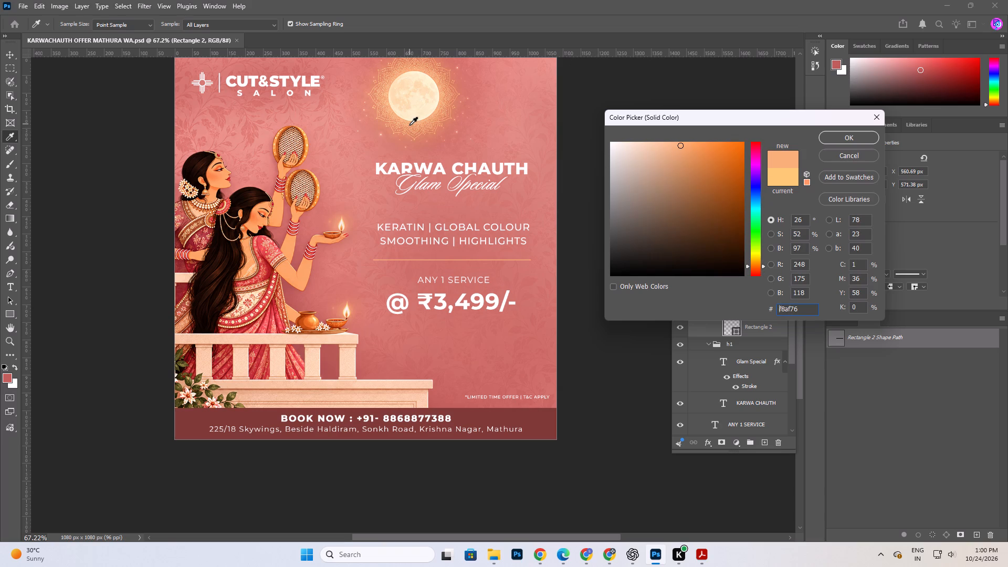
left_click(409, 125)
left_click(409, 125)
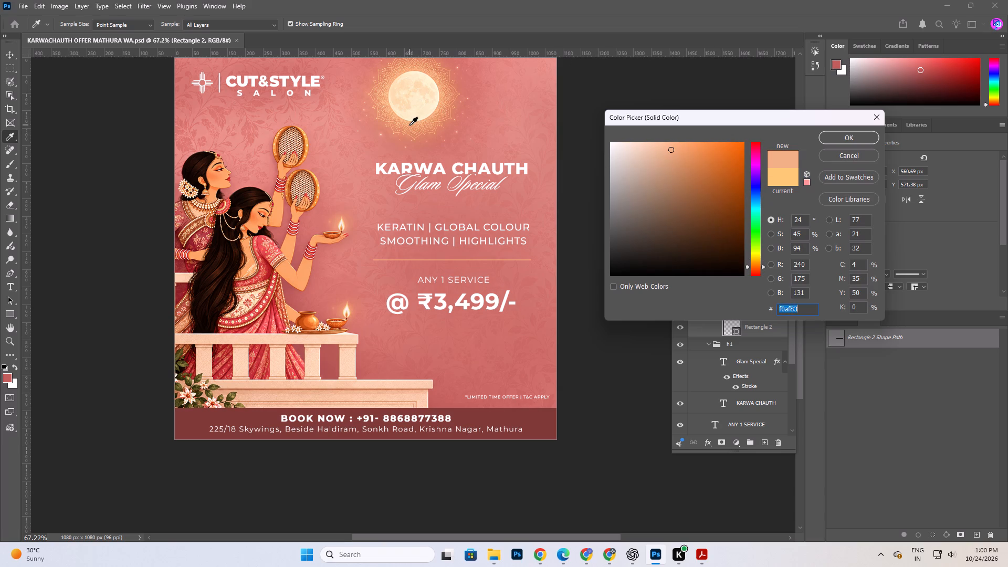
left_click(409, 125)
left_click(407, 132)
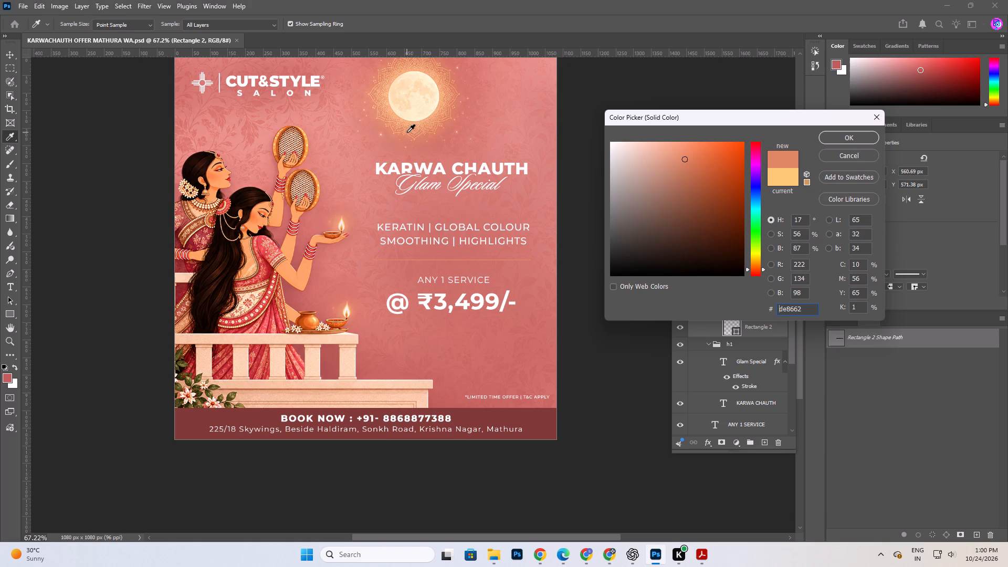
left_click(401, 119)
left_click(401, 119)
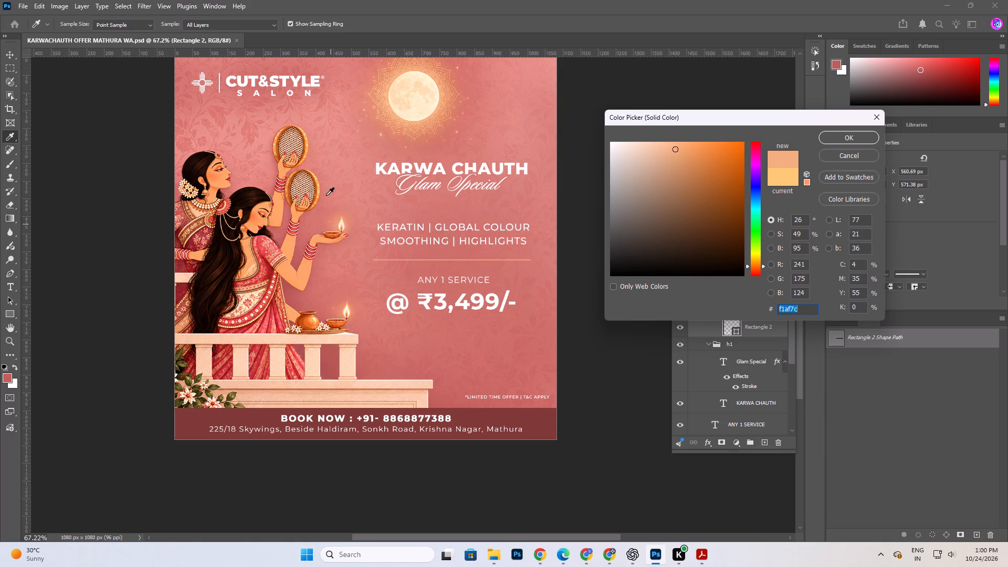
left_click(380, 92)
left_click(380, 86)
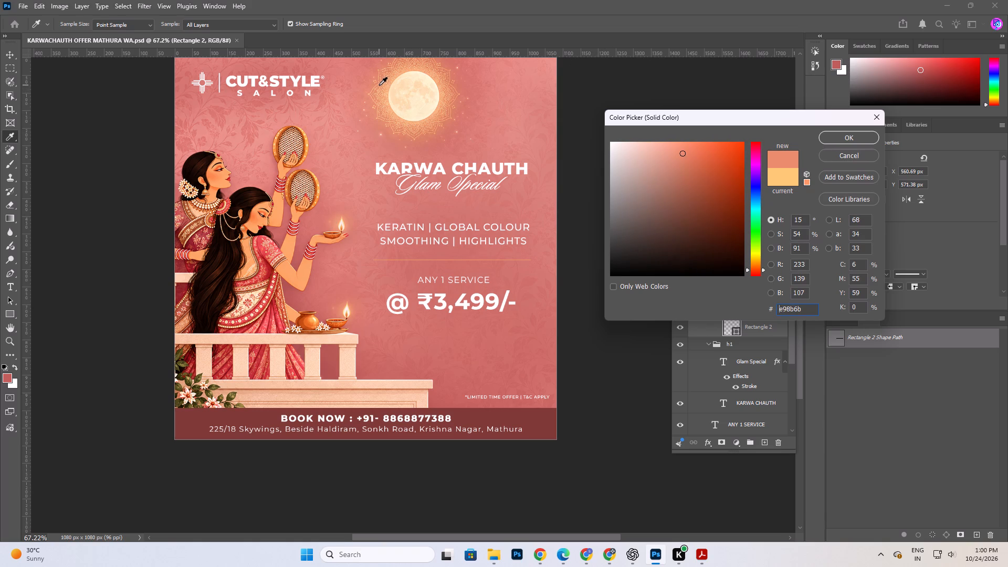
left_click(379, 85)
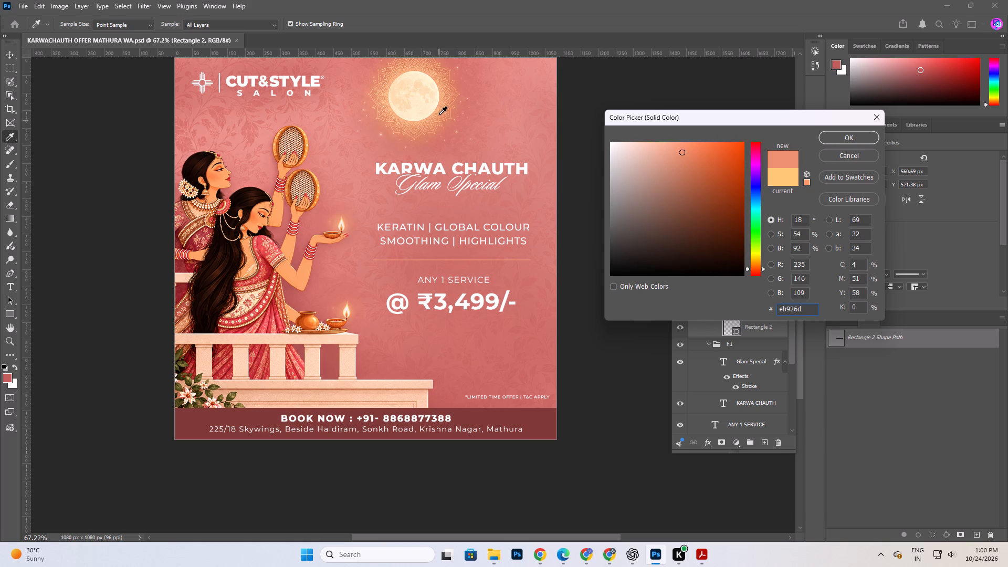
left_click(439, 114)
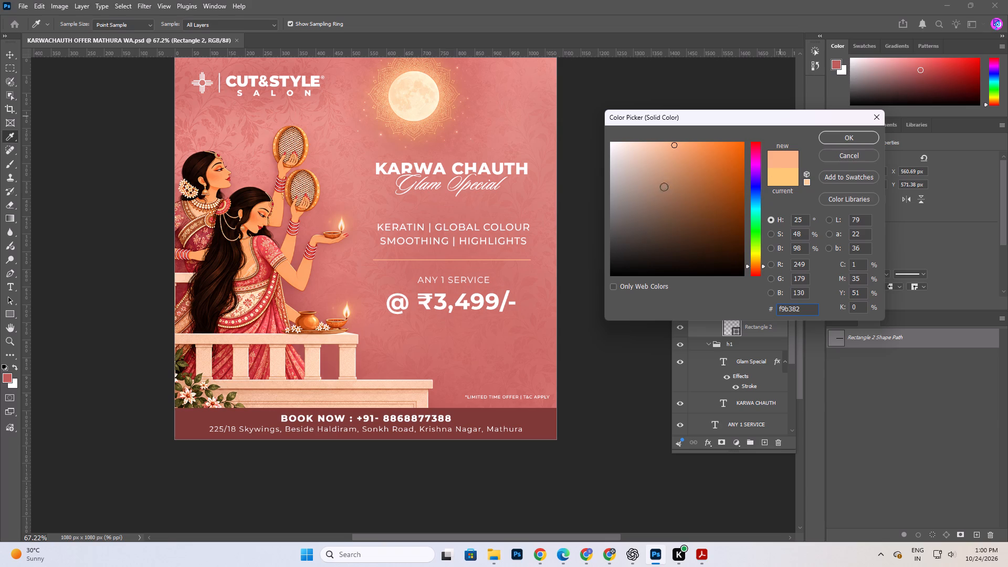
left_click_drag(677, 150, 659, 142)
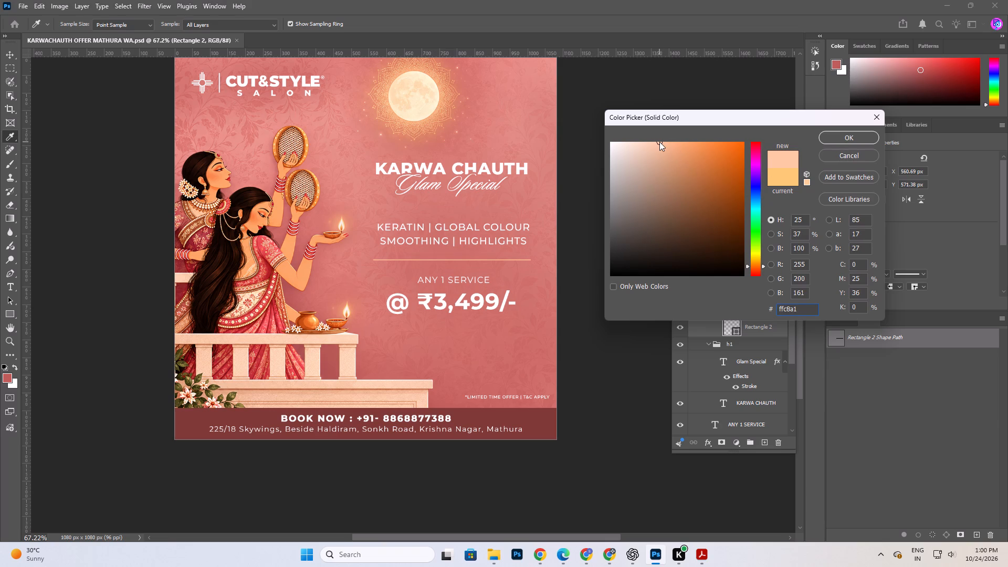
left_click_drag(659, 142, 655, 140)
left_click(847, 134)
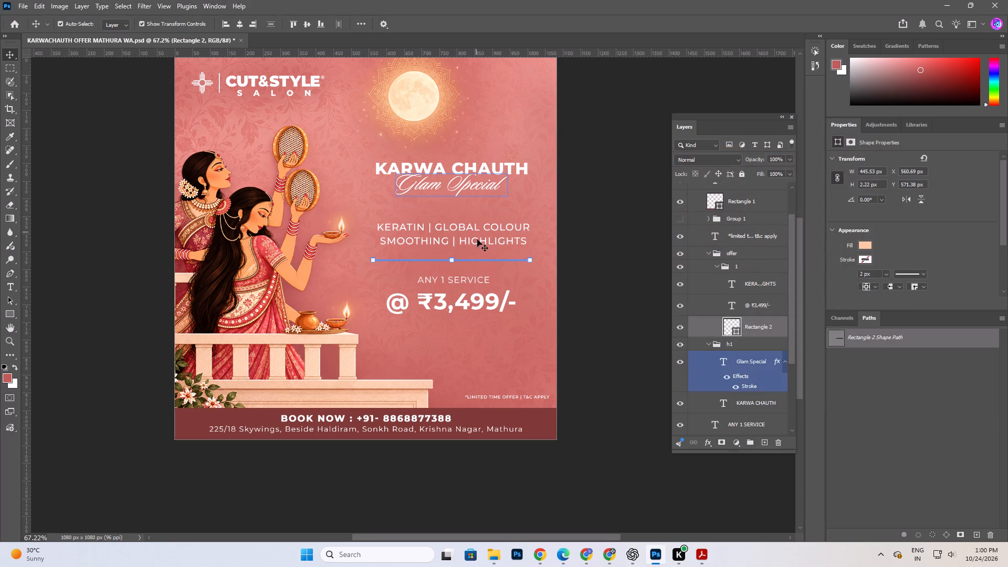
Scale ANY 1 SERVICE and @ ₹3,499/- together to about 101% and move them down about 19 px, away from the divider.
left_click(468, 281)
left_click(483, 306, "shift")
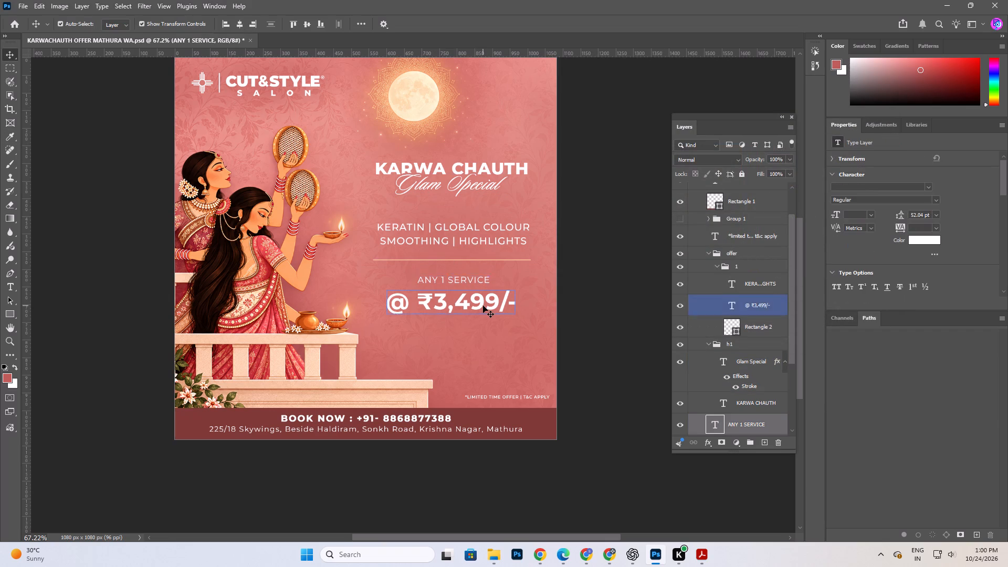
left_click(516, 315, "alt")
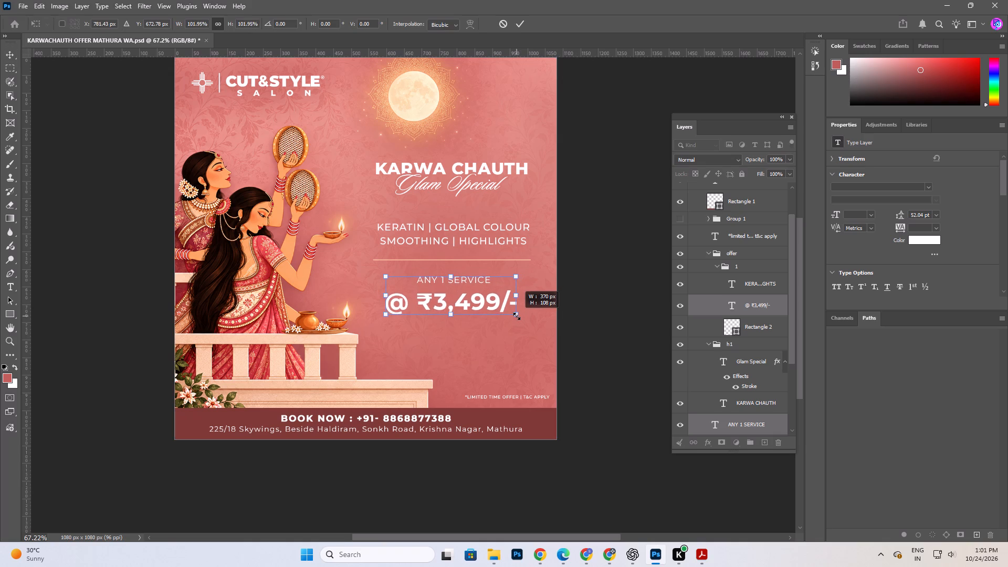
left_click_drag(499, 310, 499, 317)
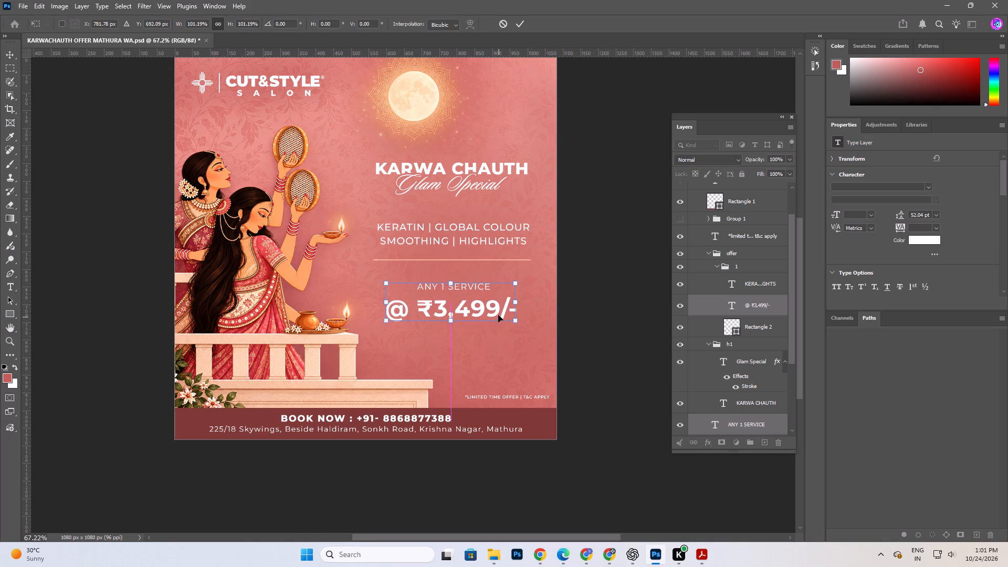
left_click(520, 24)
Set the KERATIN | GLOBAL COLOUR SMOOTHING | HIGHLIGHTS text to 22 pt with 32 pt leading.
left_click(444, 232)
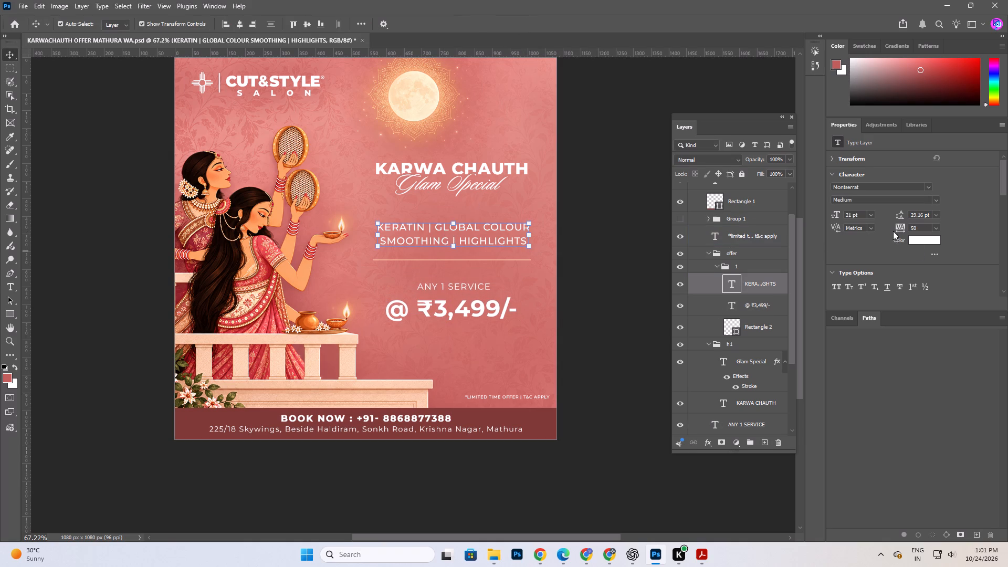
left_click(874, 216)
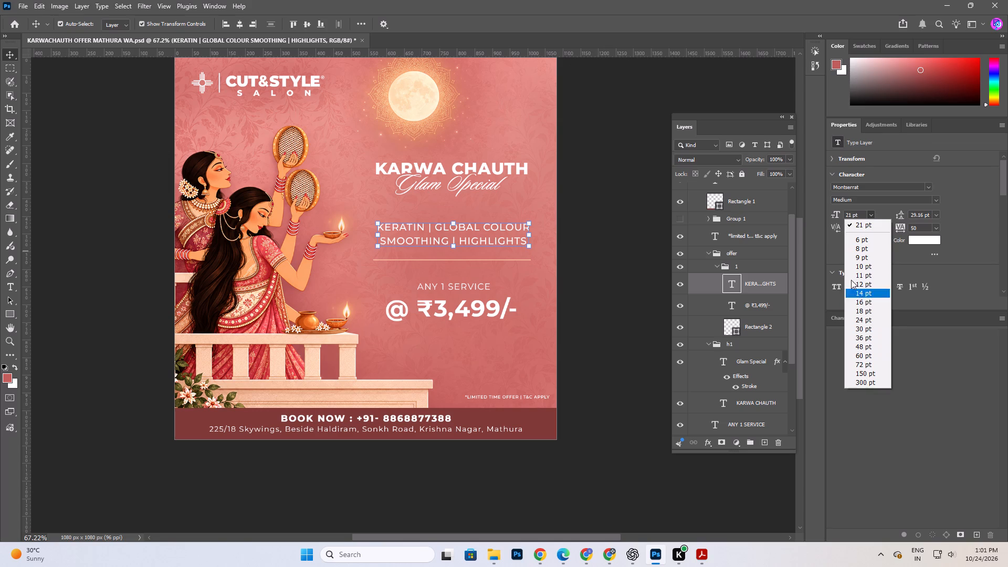
left_click(842, 211)
double_click(849, 215)
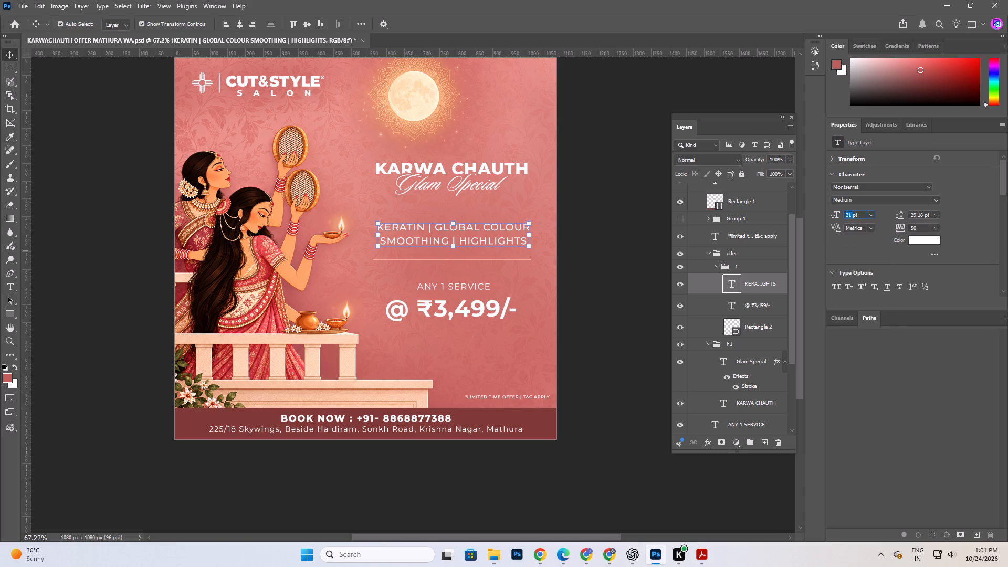
type("22")
key("Return")
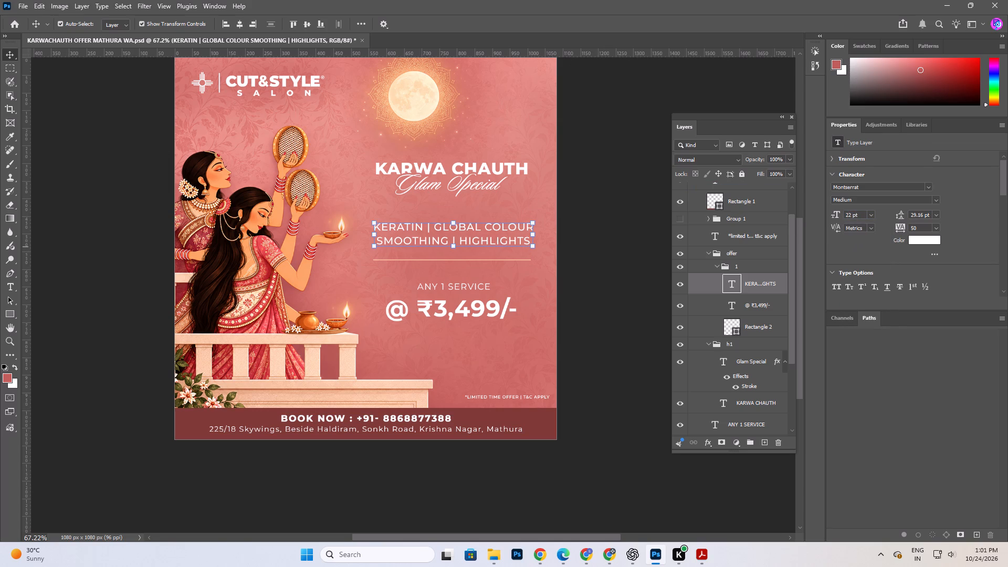
left_click(900, 218)
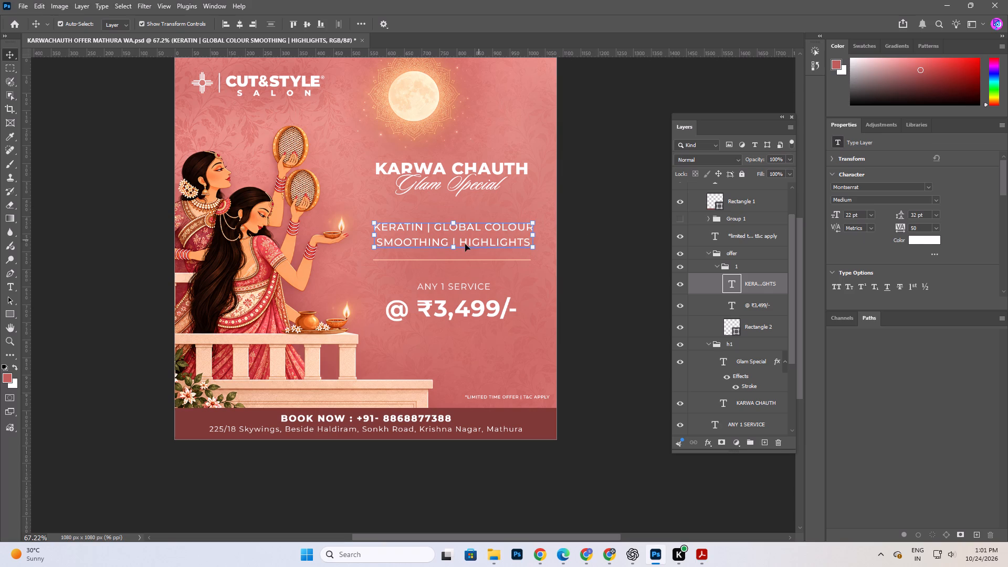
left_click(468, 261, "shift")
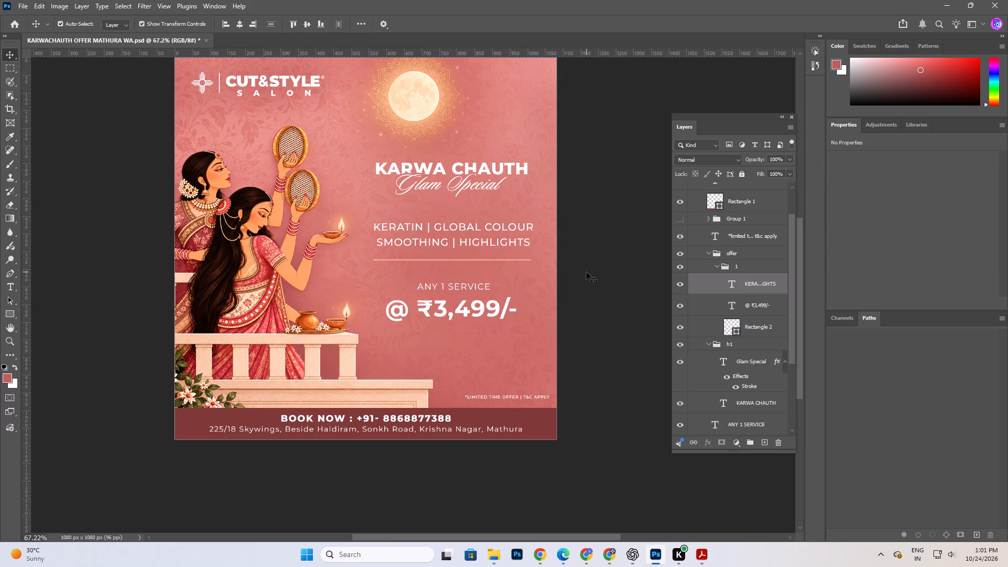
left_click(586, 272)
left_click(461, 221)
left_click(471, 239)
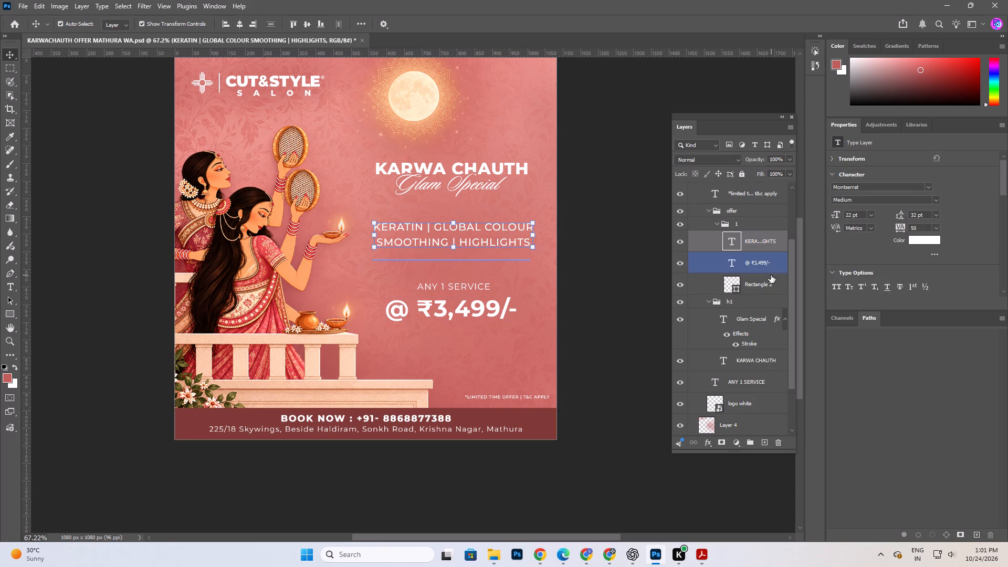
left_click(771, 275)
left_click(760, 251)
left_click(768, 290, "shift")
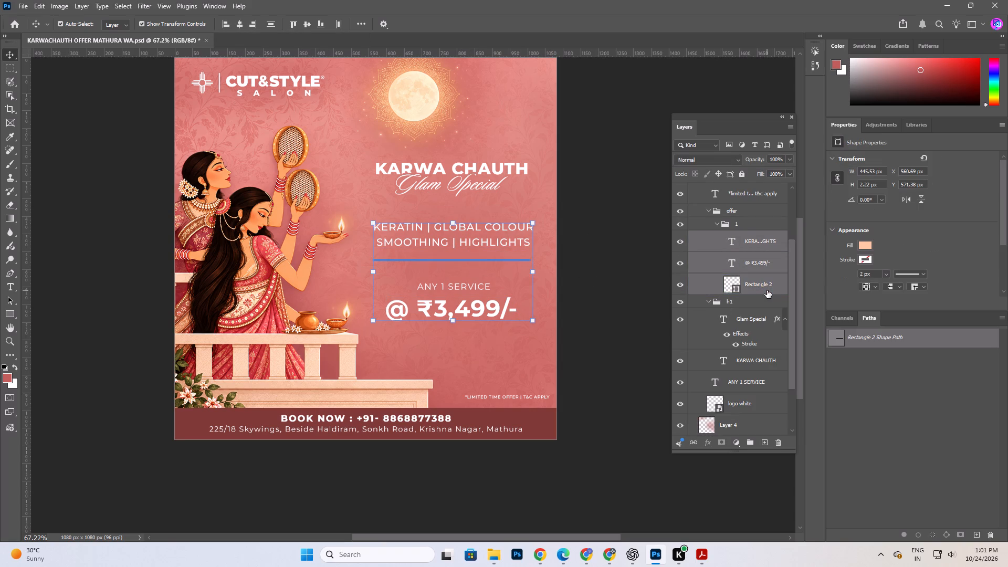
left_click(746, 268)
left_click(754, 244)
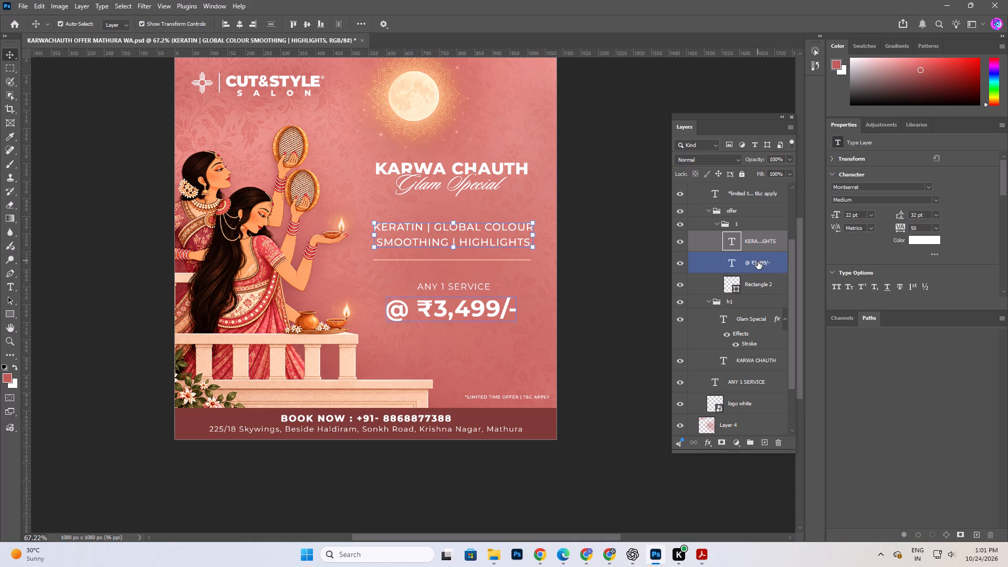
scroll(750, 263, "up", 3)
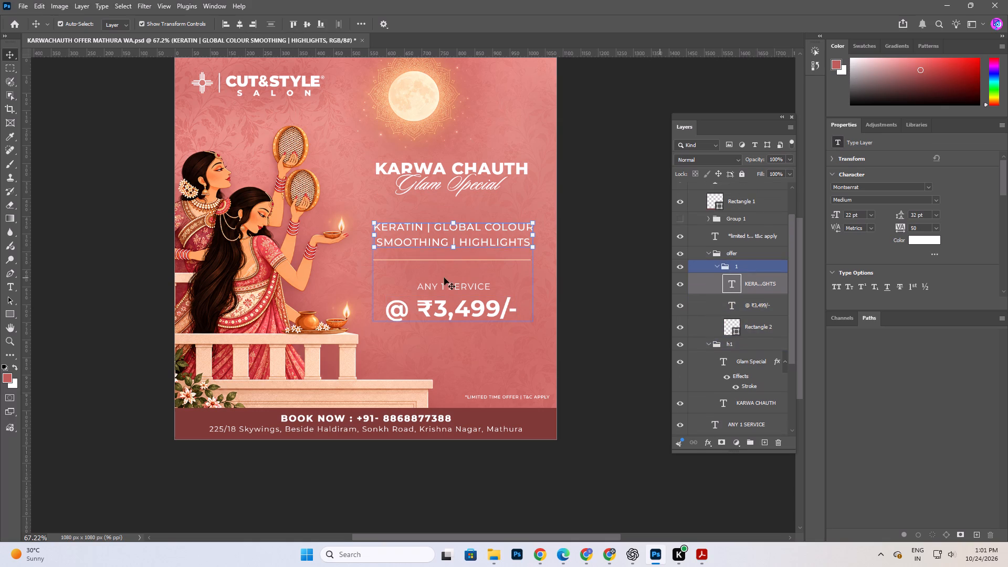
Move the ANY 1 SERVICE layer into group 1, between the price and Rectangle 2, and collapse the h1 group.
left_click(446, 287)
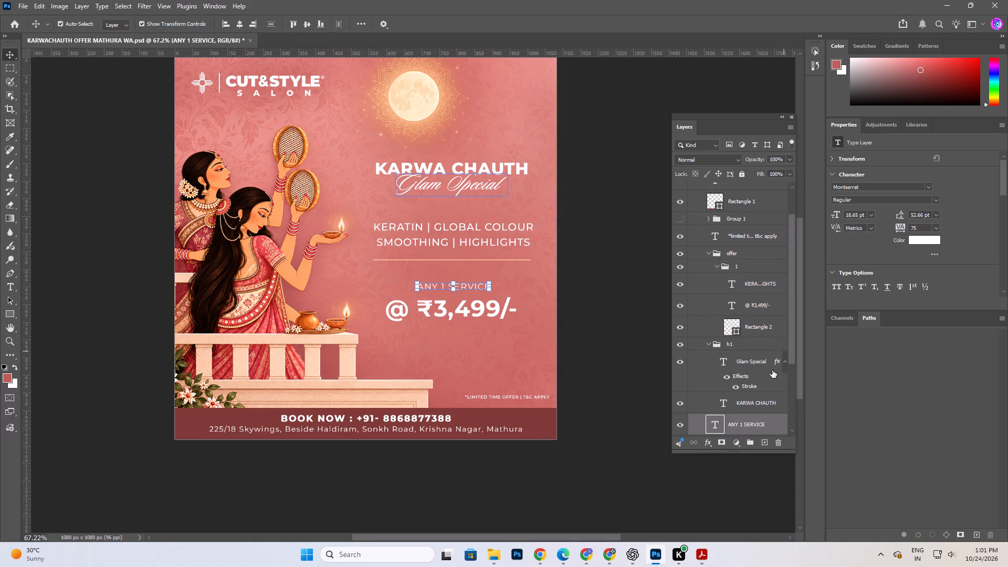
scroll(772, 370, "down", 3)
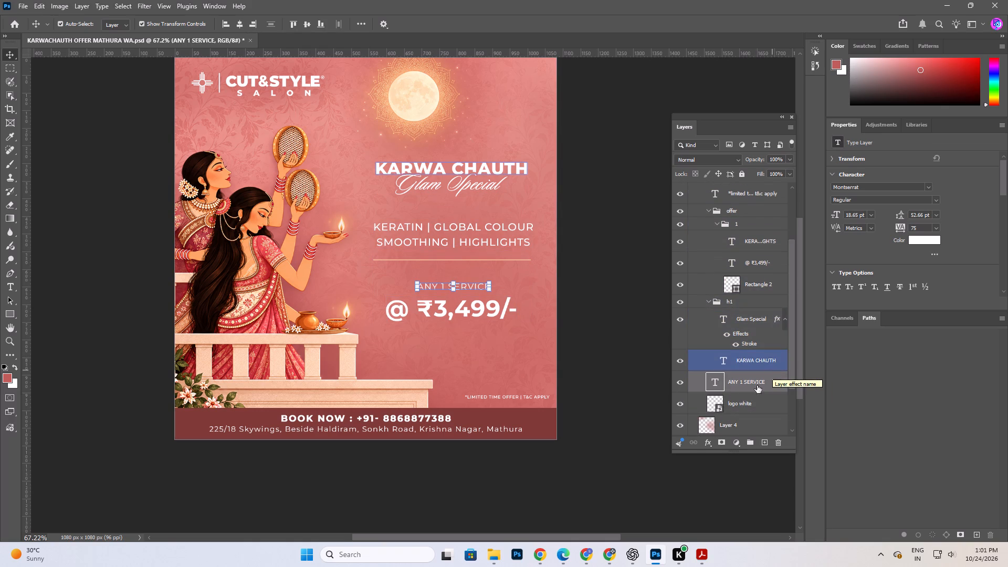
left_click(740, 384)
left_click_drag(747, 385, 747, 272)
left_click(725, 324)
left_click(707, 322)
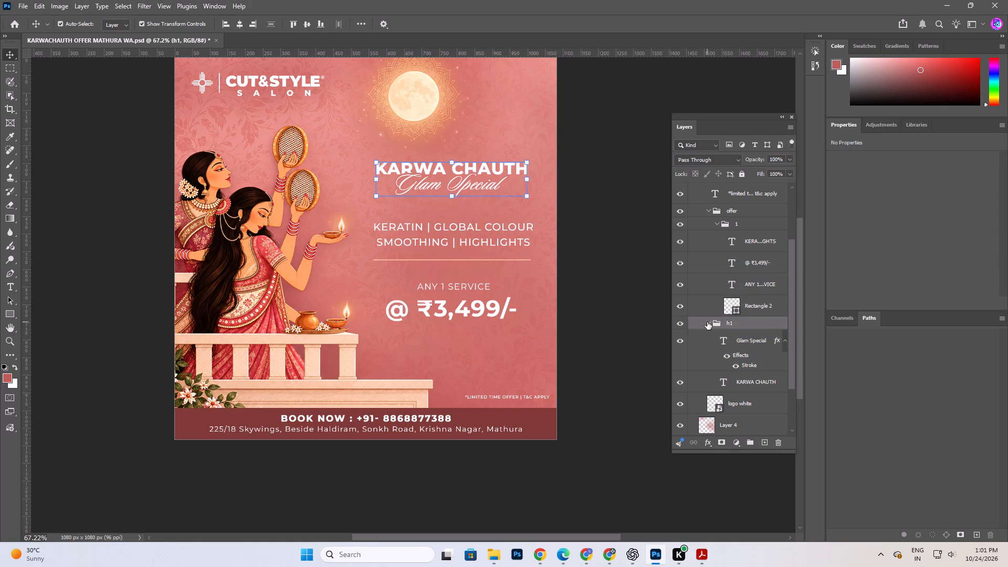
left_click(750, 323)
Distribute the service list, the divider and ANY 1 SERVICE evenly in the vertical direction and clear the selection.
left_click(756, 292)
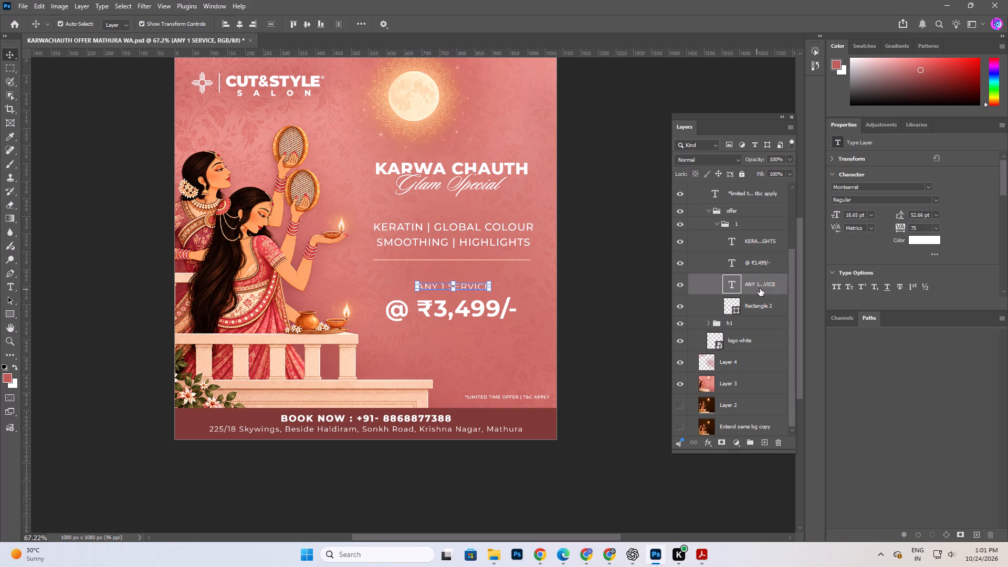
left_click(762, 261)
left_click(758, 282)
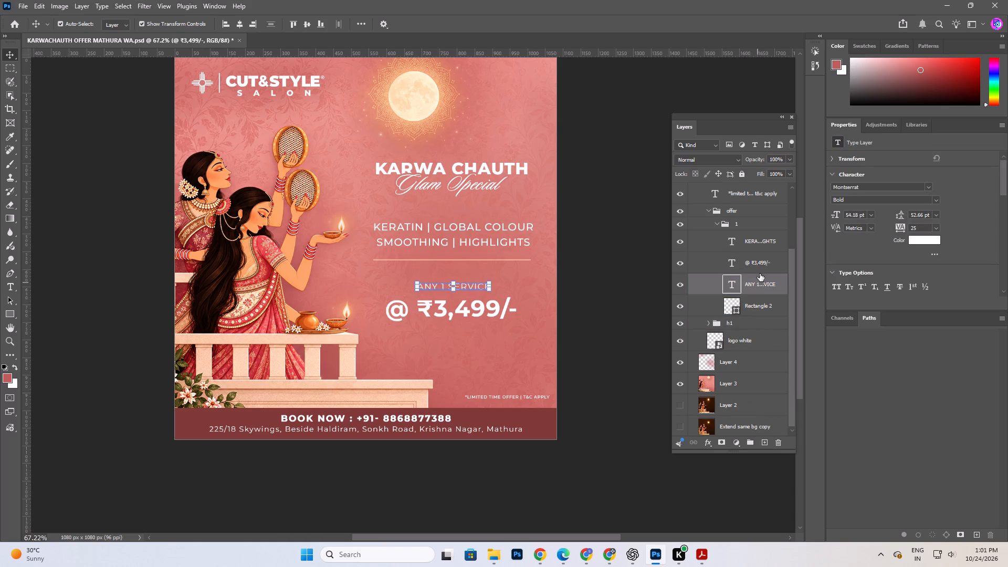
left_click(764, 245, "ctrl")
left_click(764, 311, "ctrl")
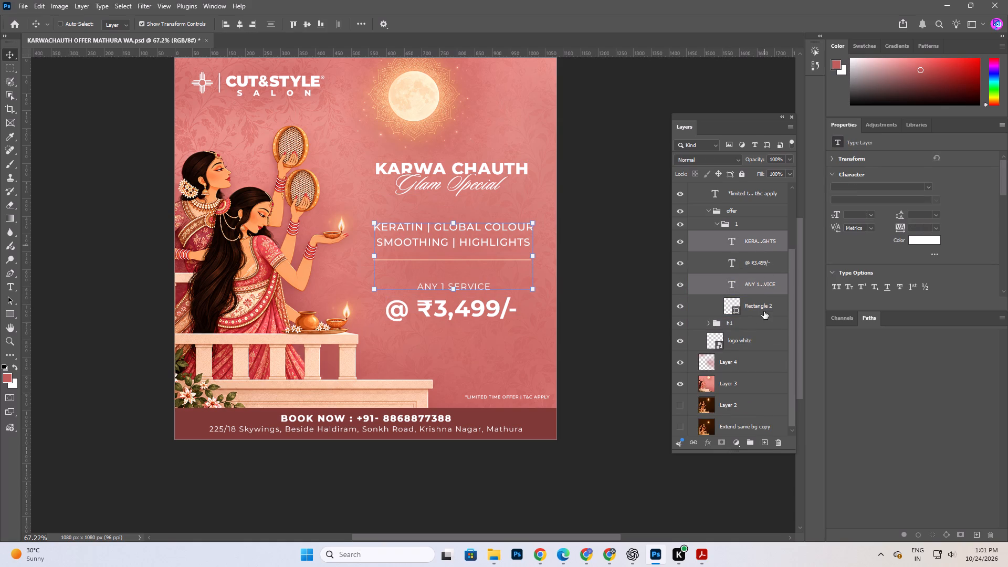
left_click(274, 24)
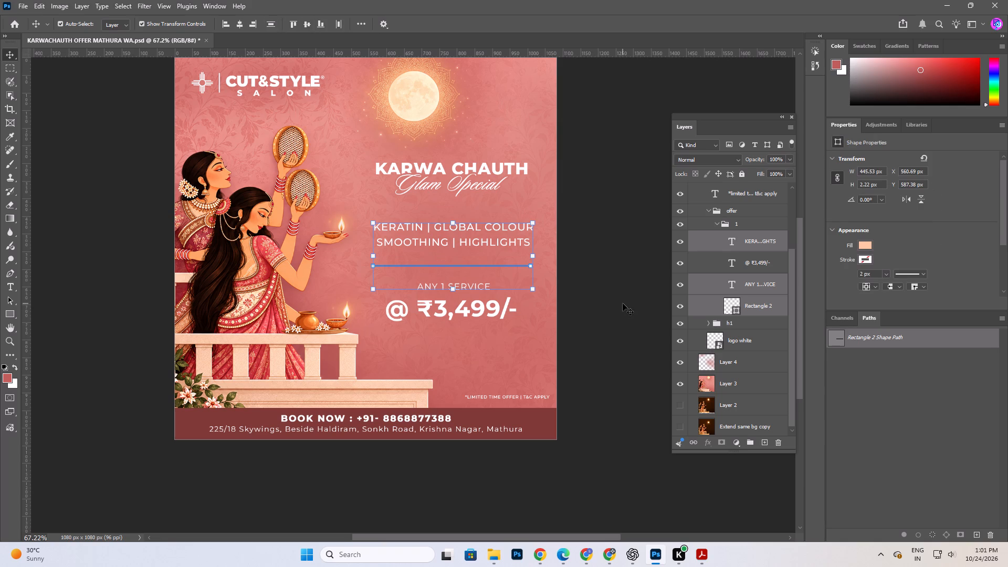
left_click(625, 298)
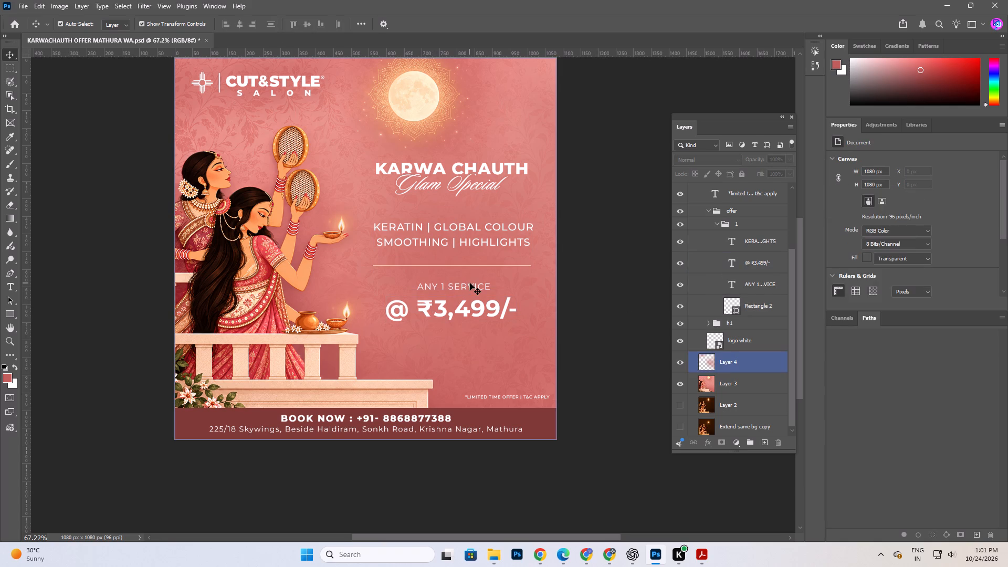
Nudge the KERATIN | GLOBAL COLOUR SMOOTHING | HIGHLIGHTS text down about 15 px towards the divider and save the file.
left_click(463, 242)
left_click(463, 242)
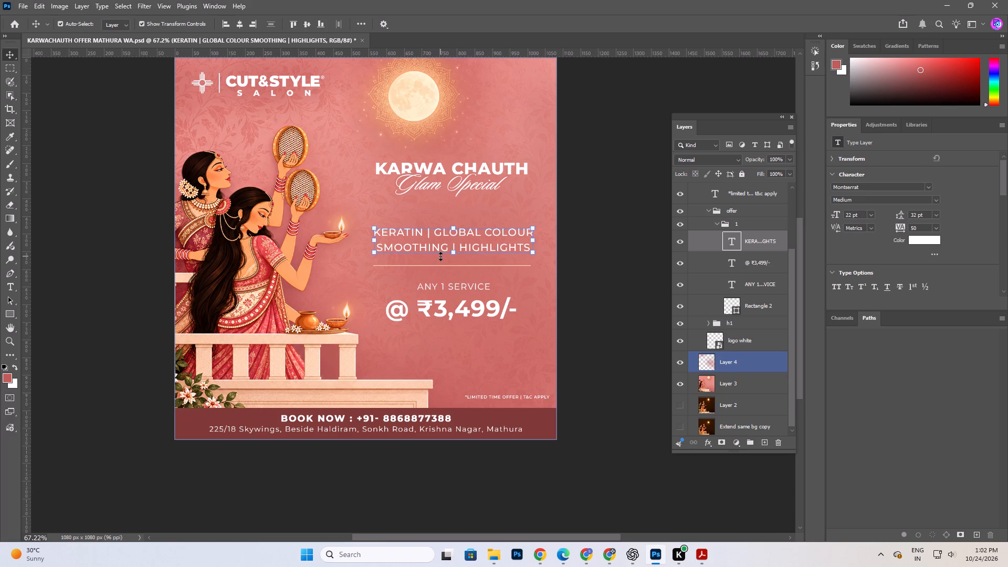
key("ctrl+s")
Distribute the service list, the Rectangle 2 divider and ANY 1 SERVICE evenly in the vertical direction, and align their horizontal centres.
scroll(479, 297, "down", 3, "alt")
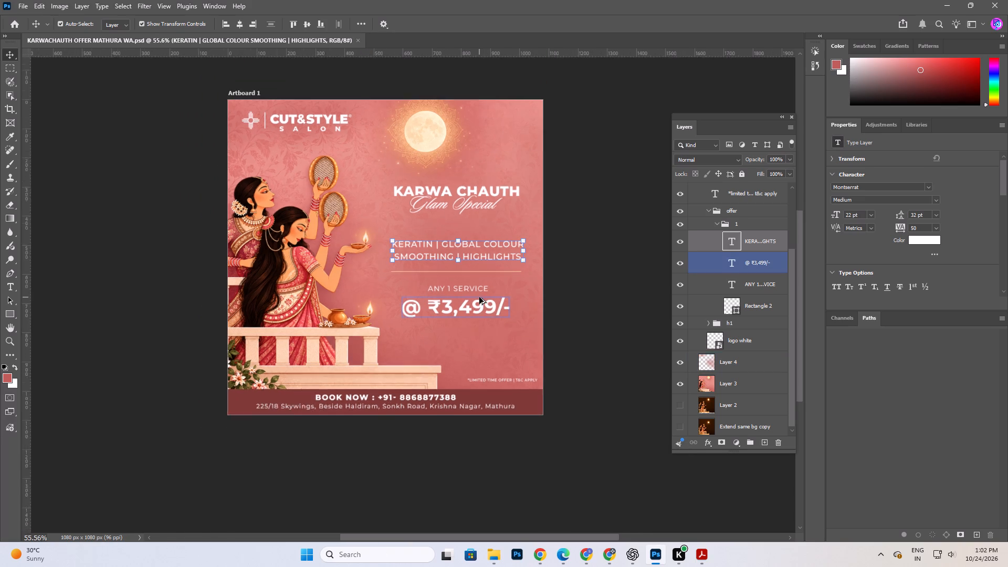
scroll(499, 322, "up", 1)
scroll(466, 303, "up", 4, "alt")
left_click(466, 299)
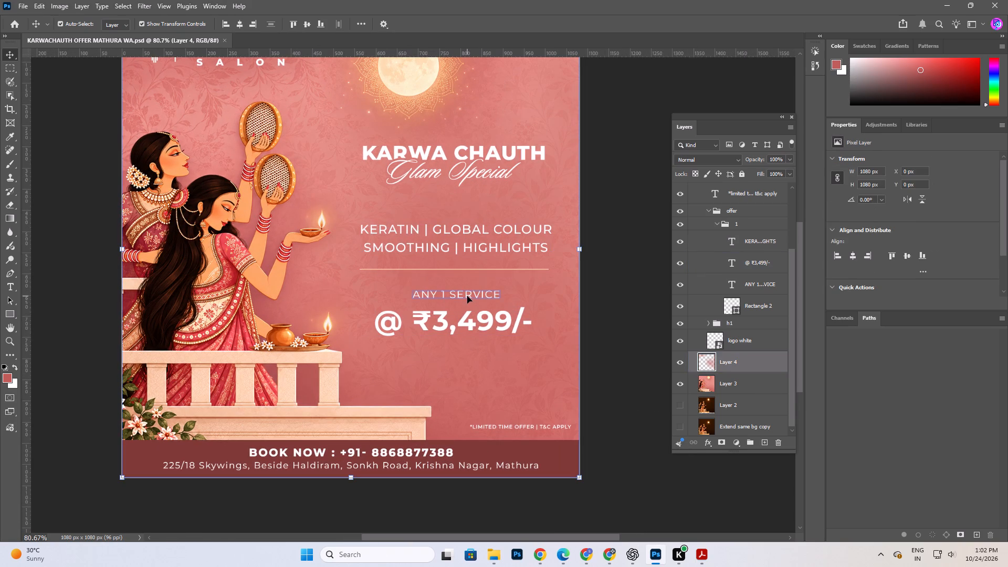
left_click(467, 296)
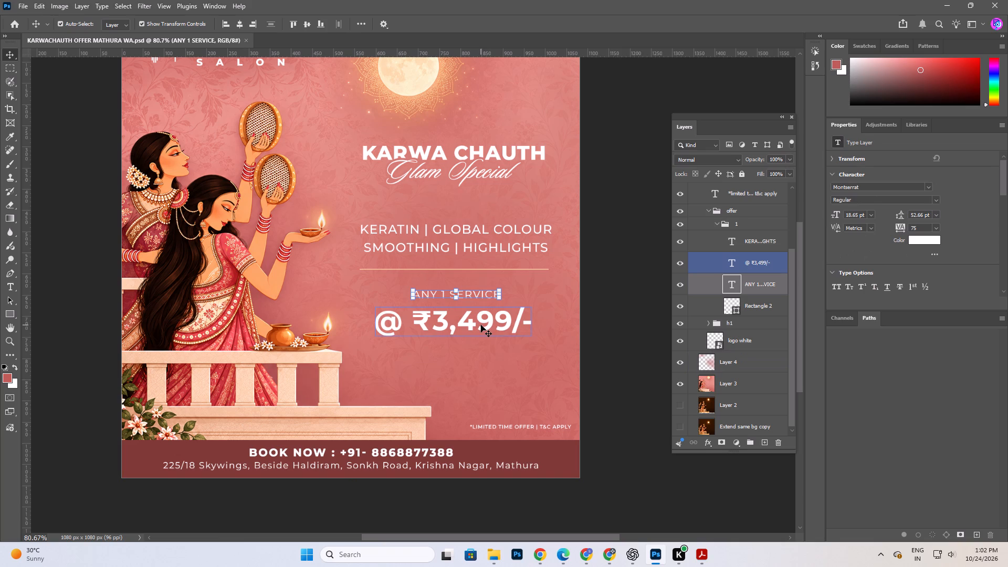
left_click(772, 245)
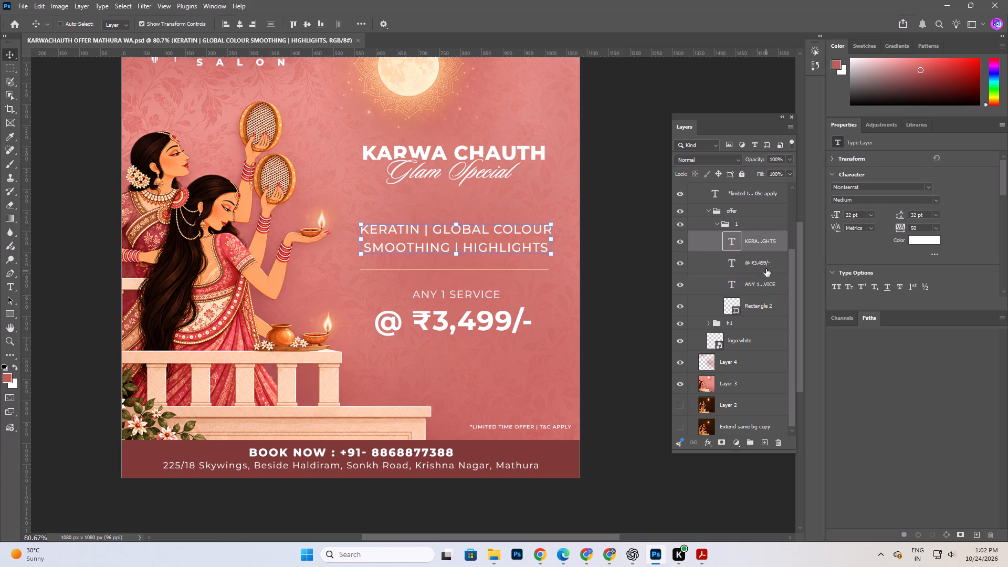
left_click(766, 269, "ctrl")
left_click(769, 281, "ctrl")
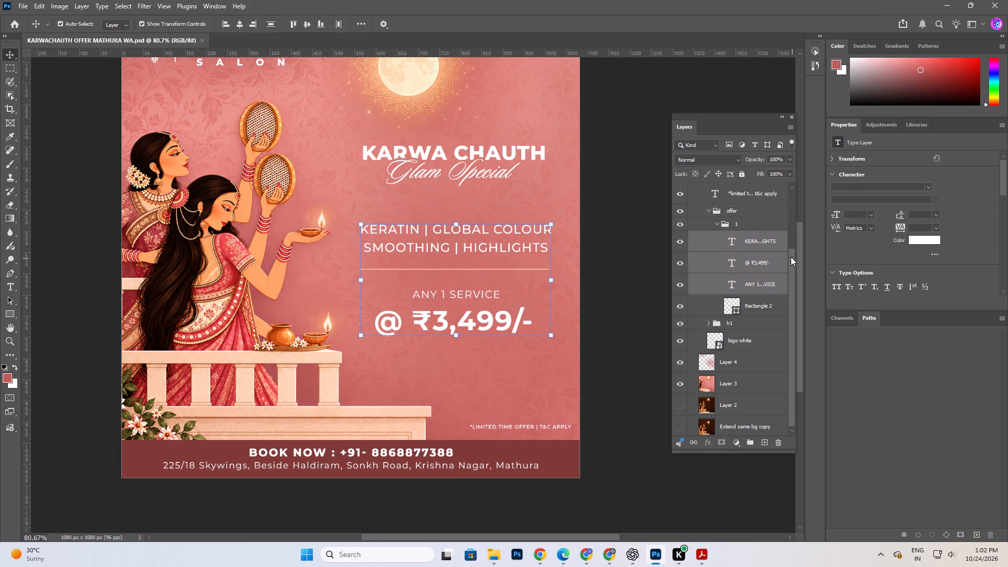
left_click(766, 271, "ctrl")
left_click(764, 299, "ctrl")
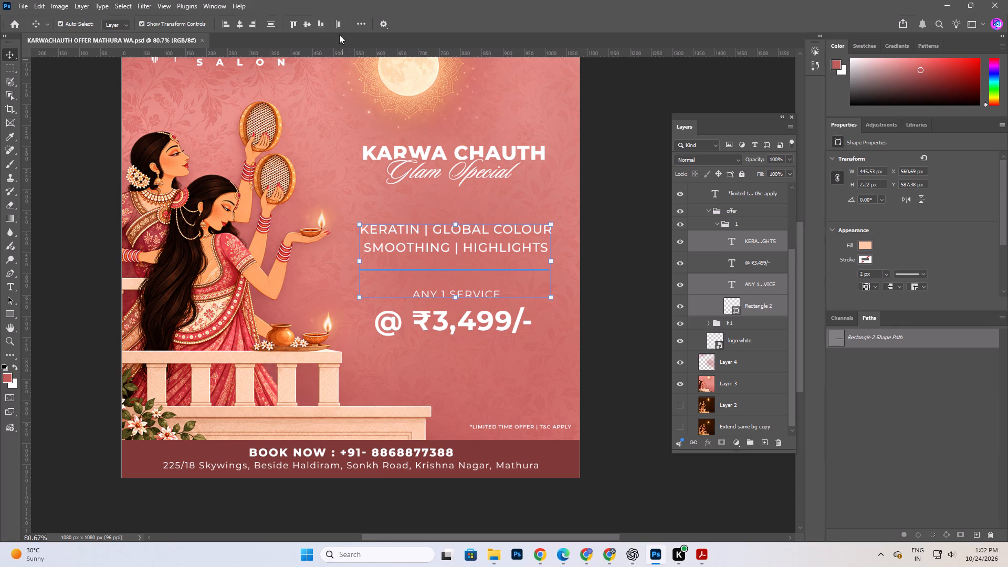
double_click(275, 22)
left_click(275, 22)
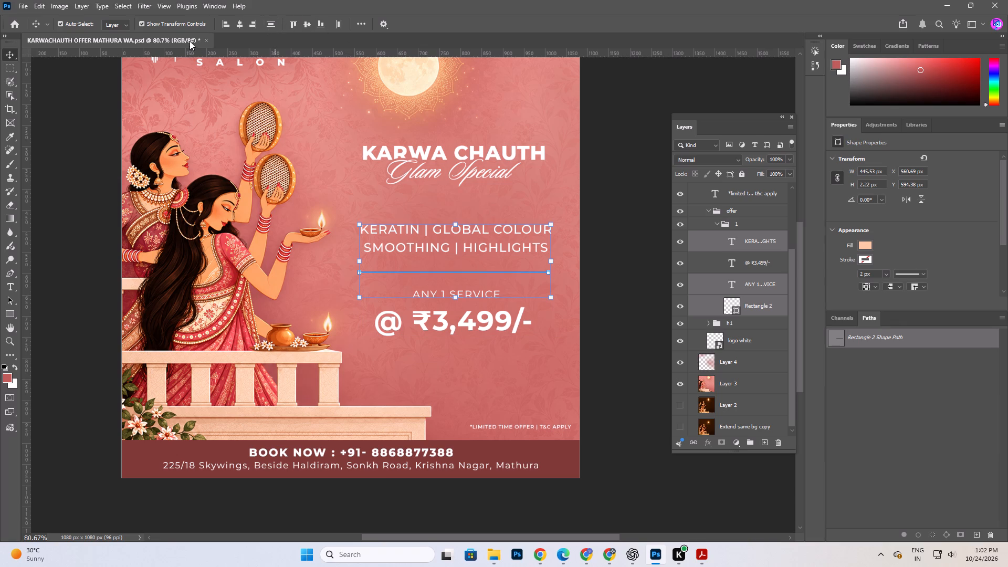
left_click(241, 19)
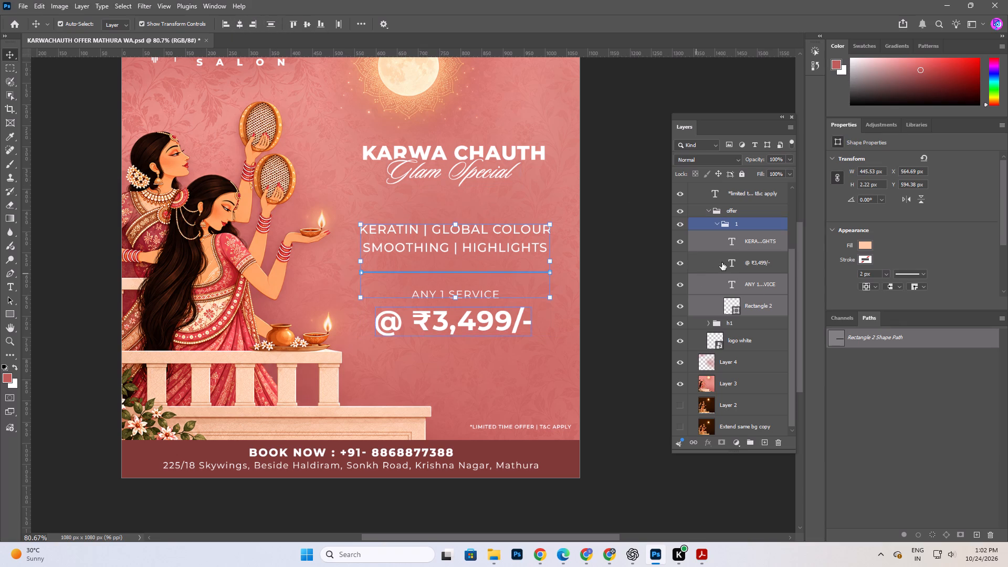
Align the horizontal centres of the service list, @ ₹3,499/-, ANY 1 SERVICE and the divider, then clear the selection.
left_click(762, 316, "shift")
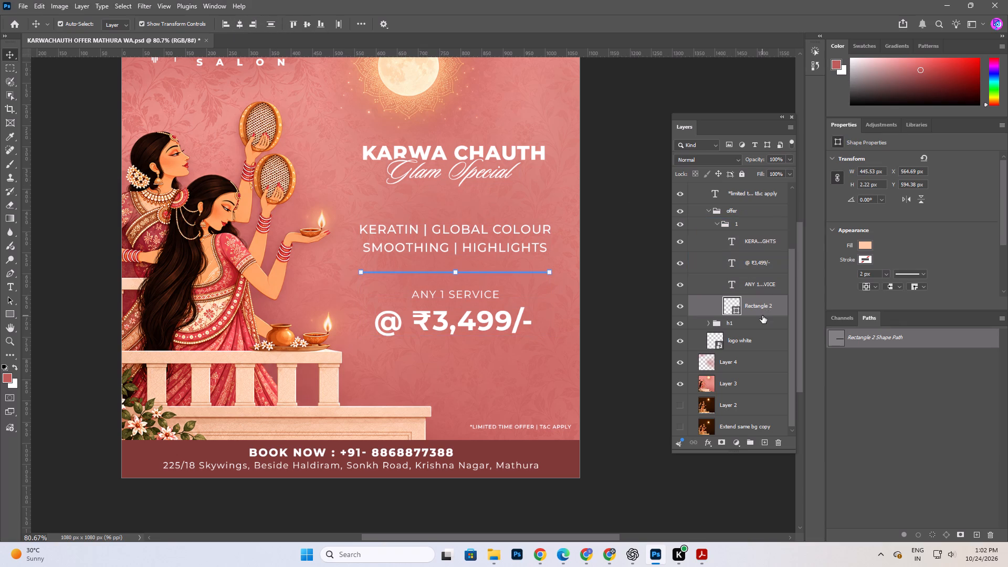
left_click(755, 247)
left_click(769, 311, "shift")
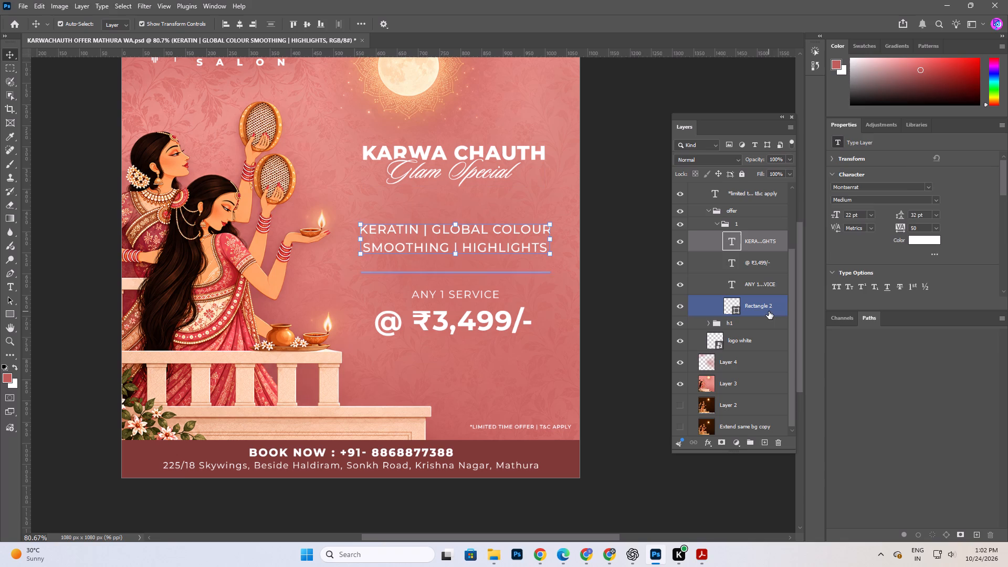
left_click(242, 23)
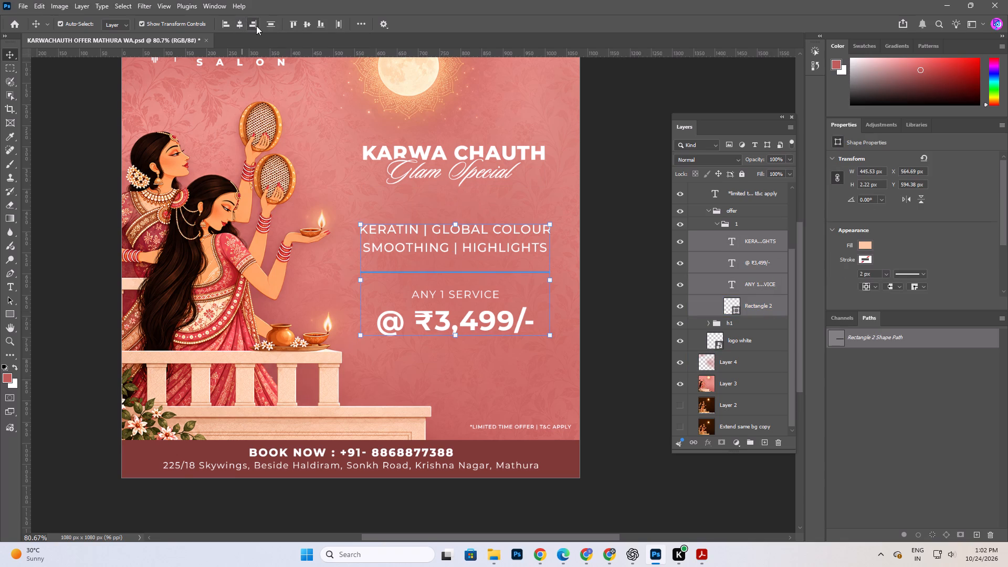
left_click(246, 23)
left_click(246, 23)
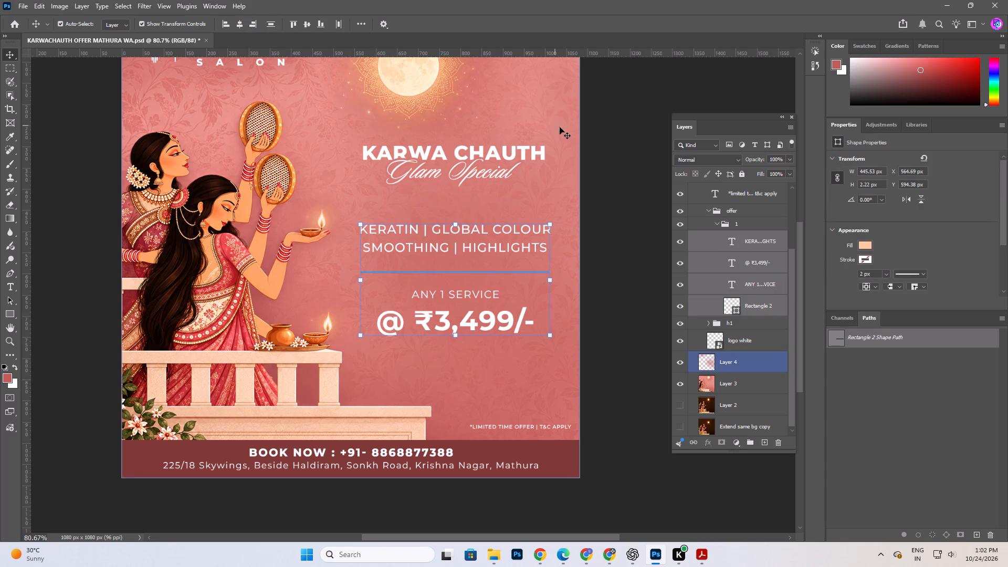
left_click(613, 121)
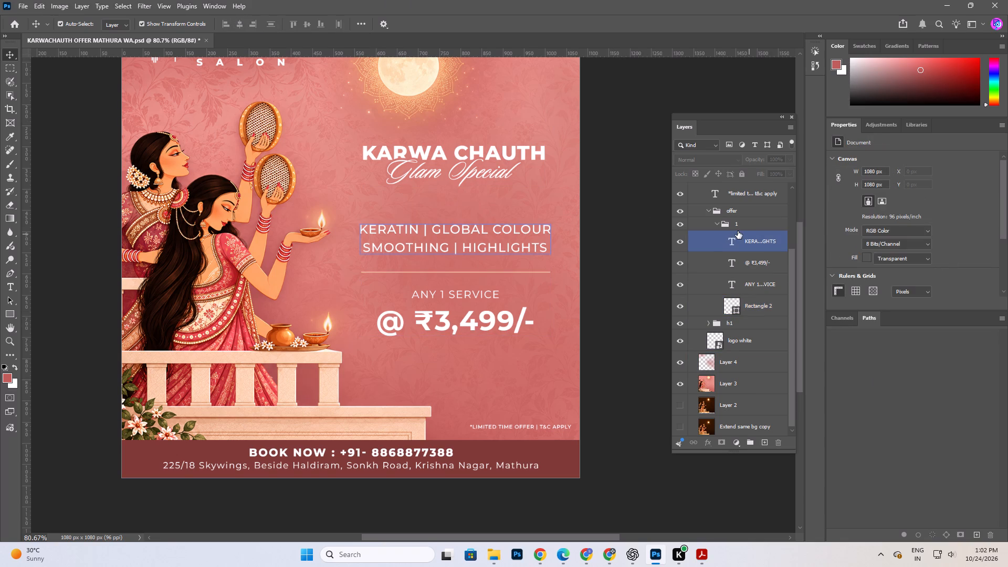
left_click(738, 231)
left_click(738, 226)
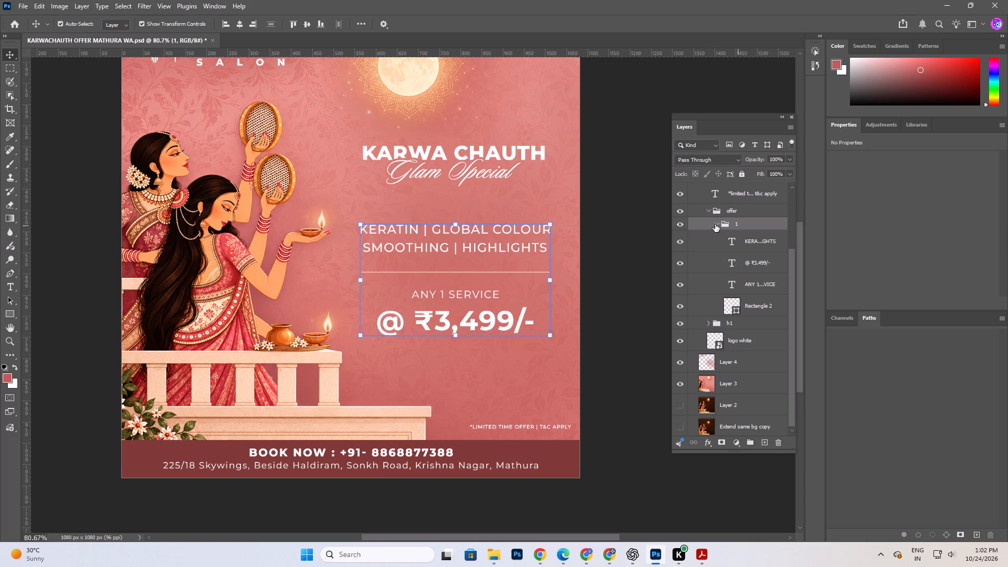
left_click(715, 224)
left_click(738, 310)
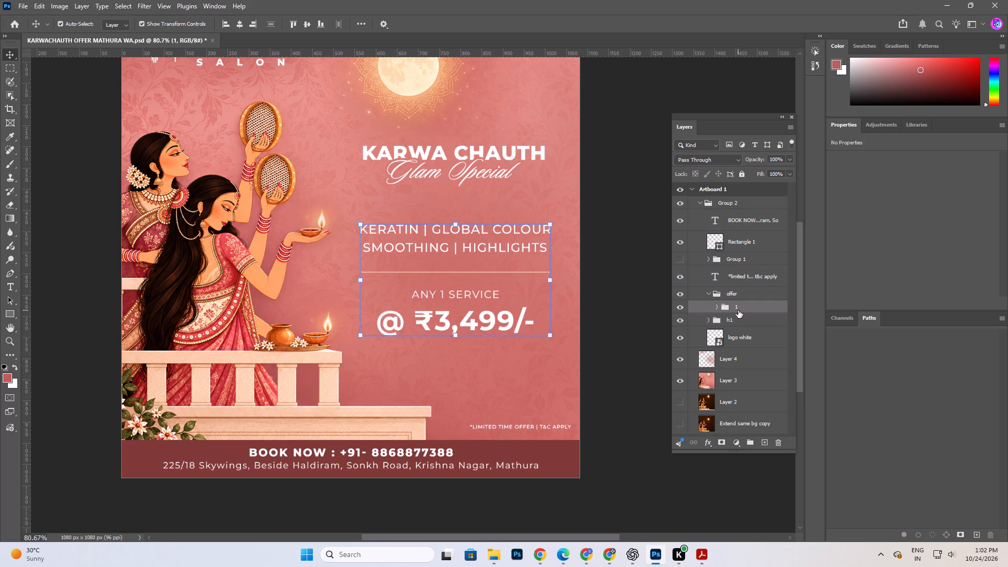
left_click(737, 321)
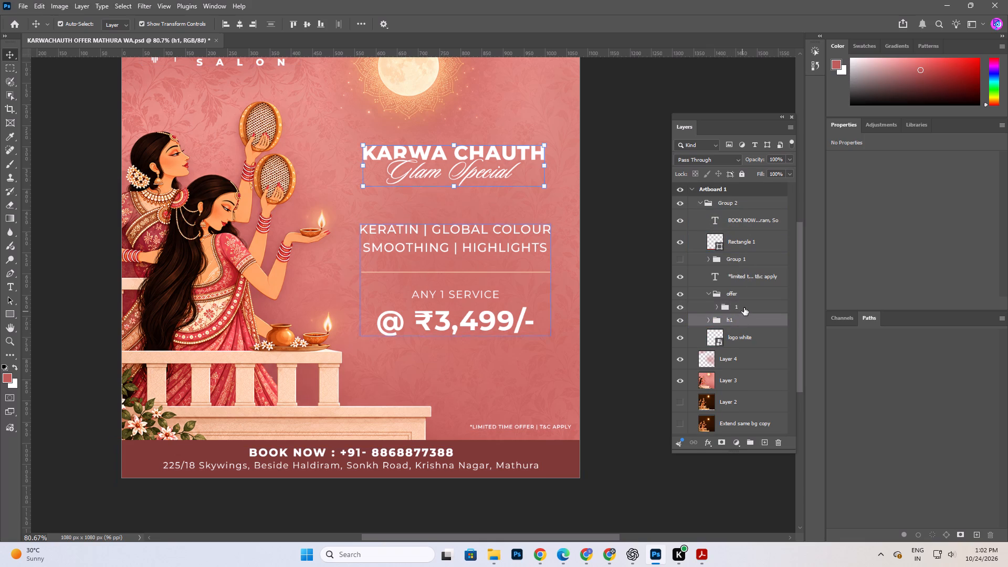
left_click(744, 308)
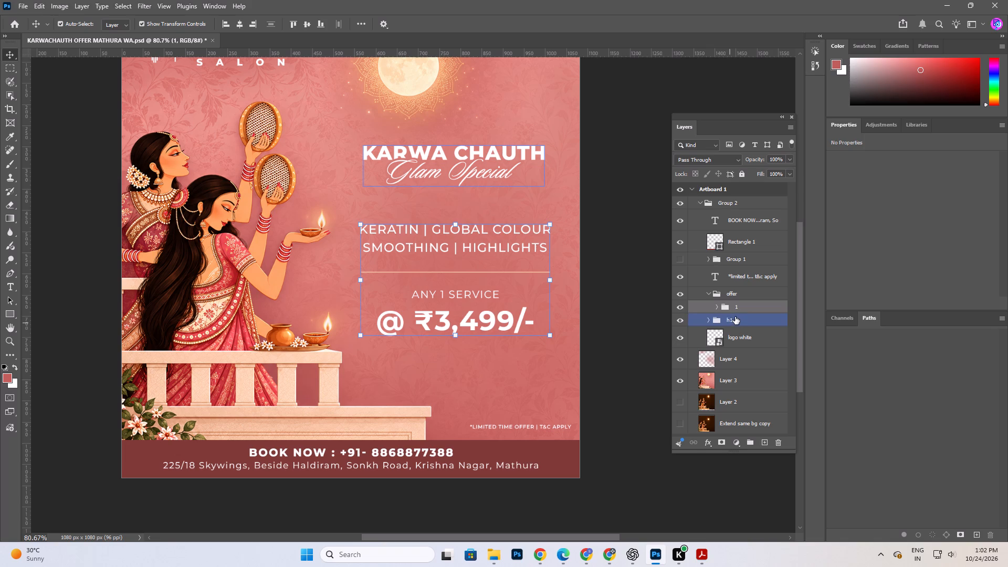
left_click(753, 323, "ctrl")
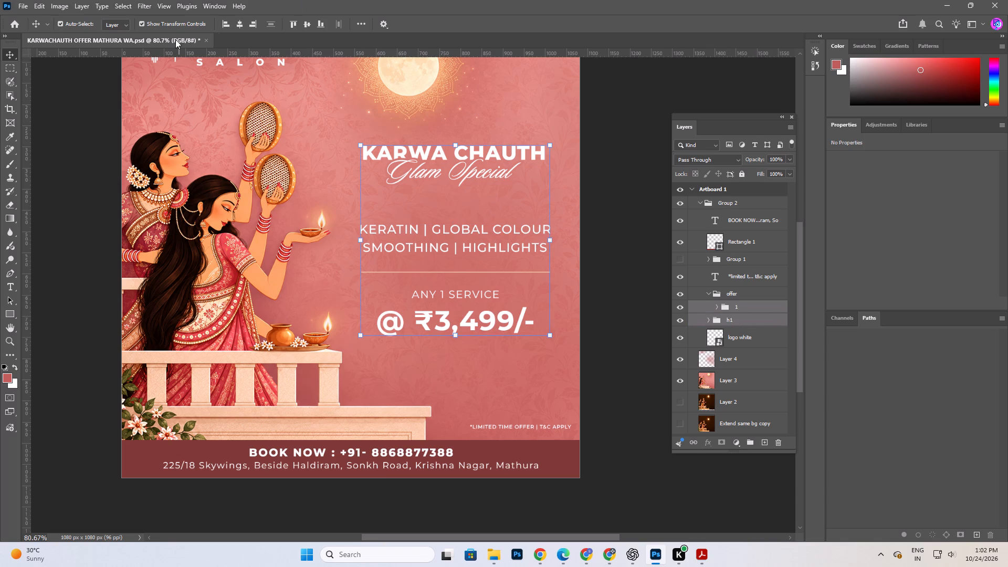
triple_click(238, 27)
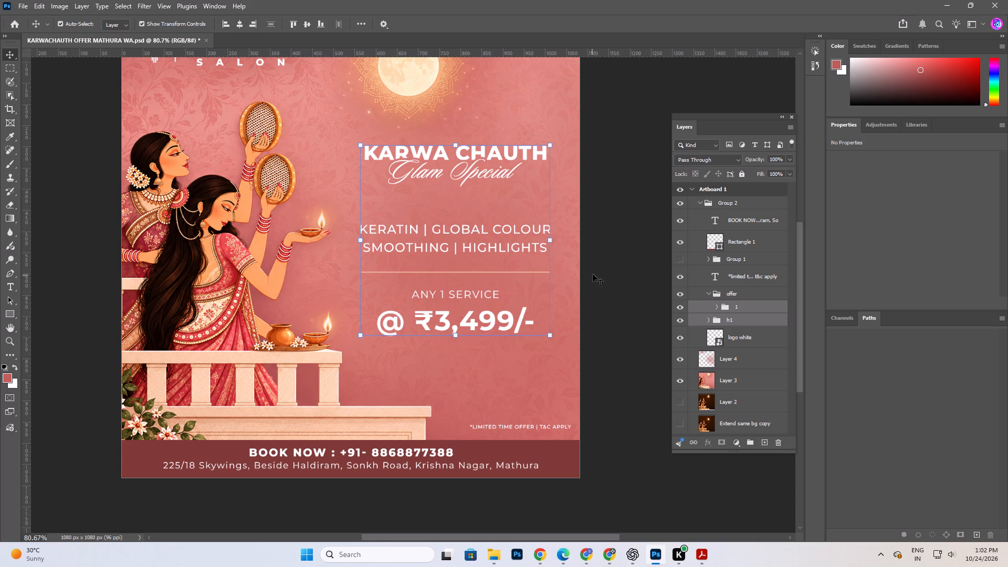
scroll(507, 303, "down", 3, "alt")
left_click(598, 301)
key("space")
key("space")
key("space")
key("space")
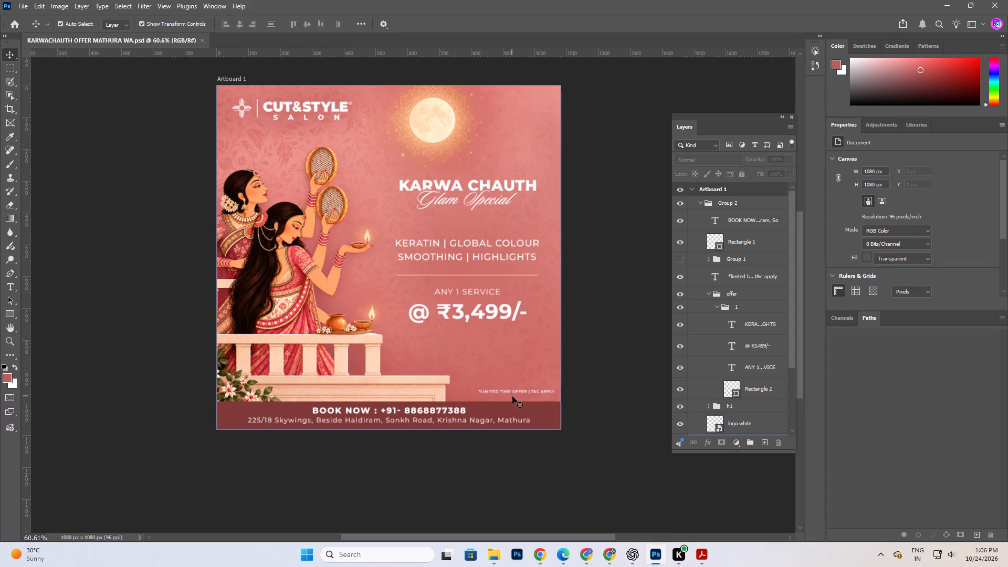
left_click_drag(512, 391, 473, 349)
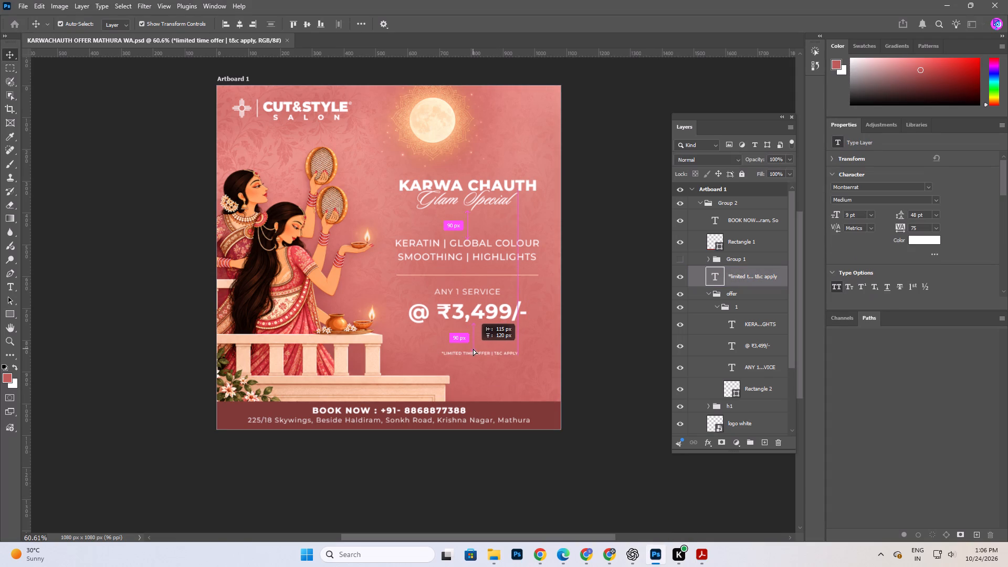
left_click_drag(473, 349, 471, 349)
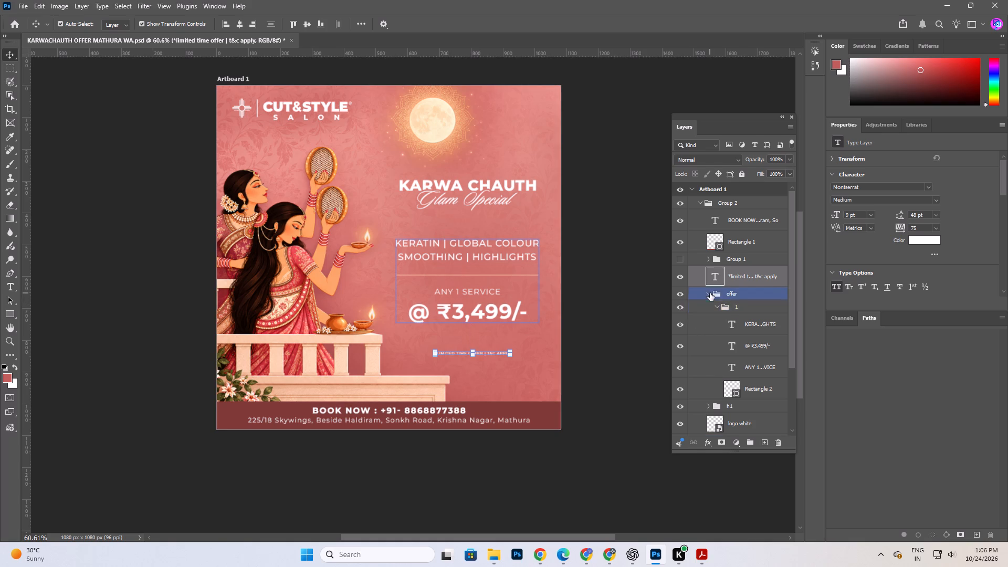
Centre the T&C line, offer group and h1 heading group horizontally on one another.
left_click(710, 293)
left_click(729, 296)
left_click(745, 276, "ctrl")
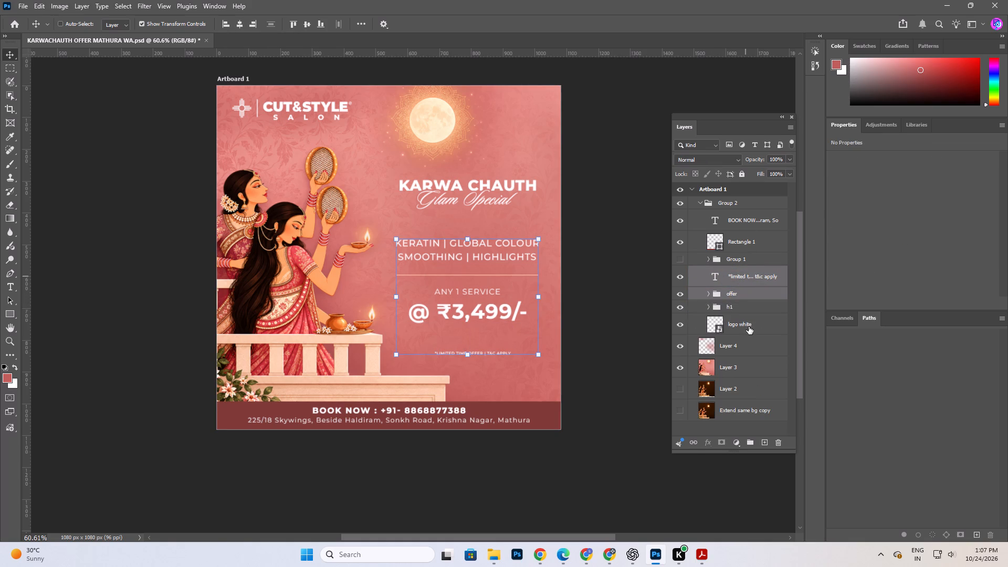
left_click(749, 310, "ctrl")
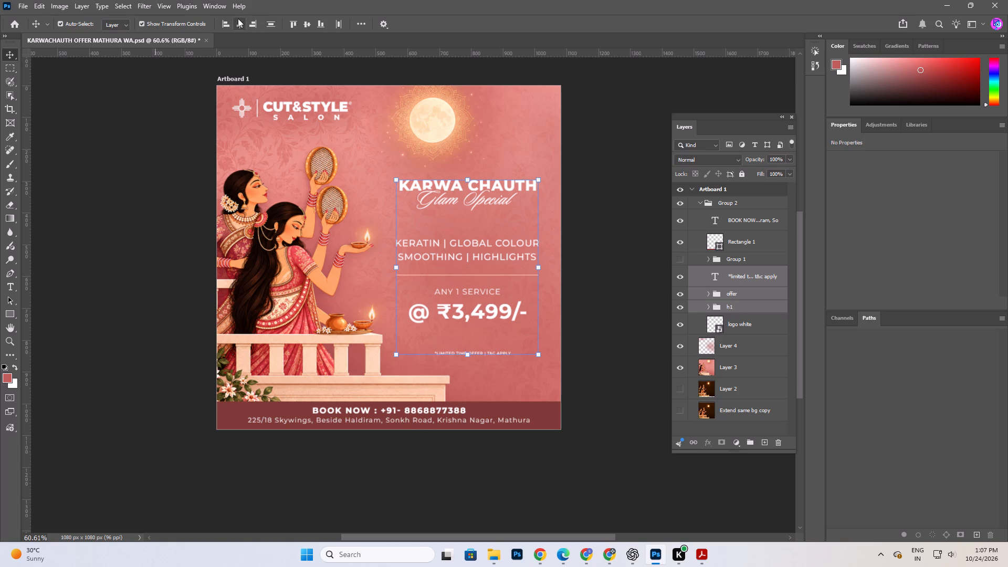
left_click(240, 23)
double_click(240, 23)
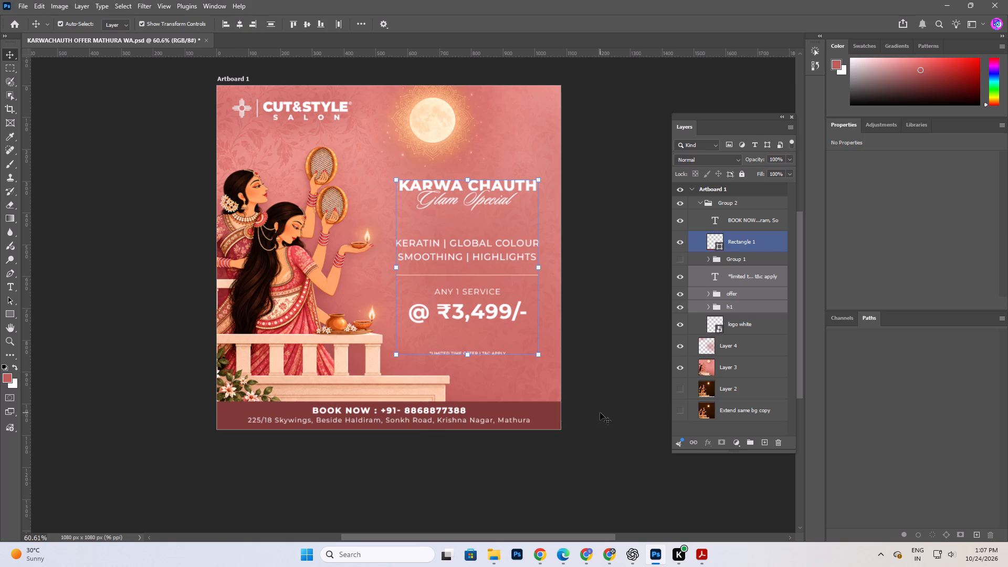
left_click(600, 413)
Nudge the offer group down 10 px, closer to the T&C line.
left_click(731, 299)
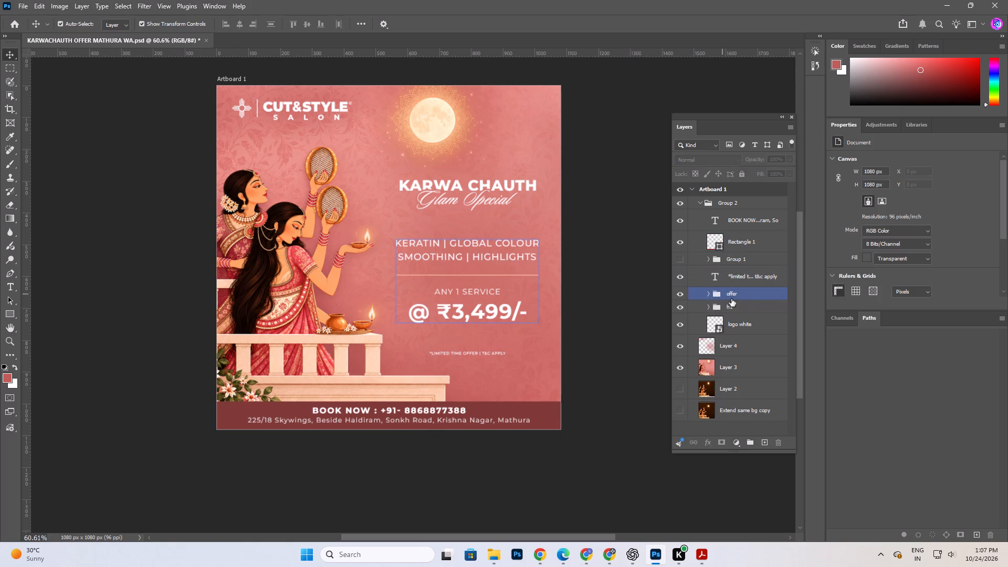
key("shift+Down")
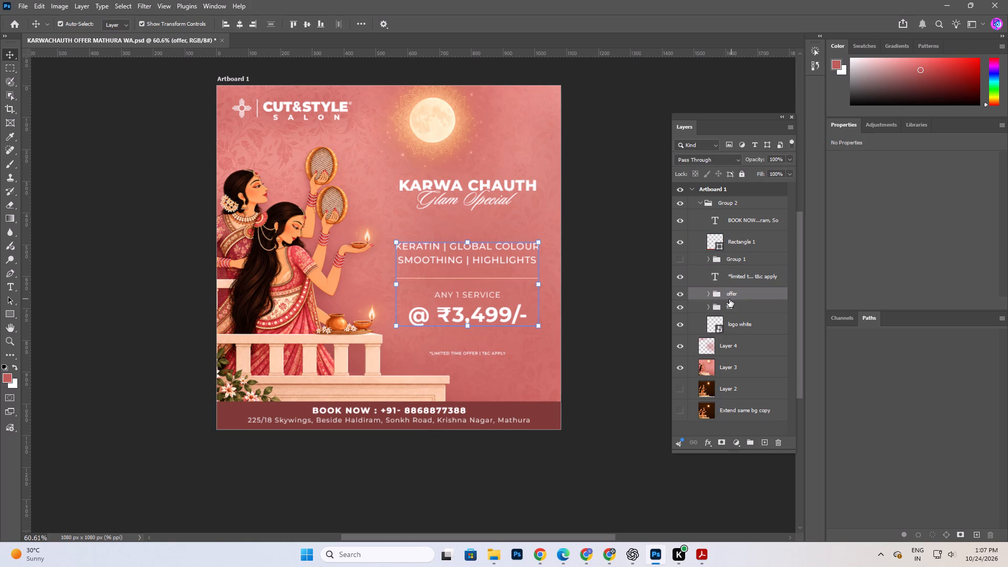
left_click(484, 355)
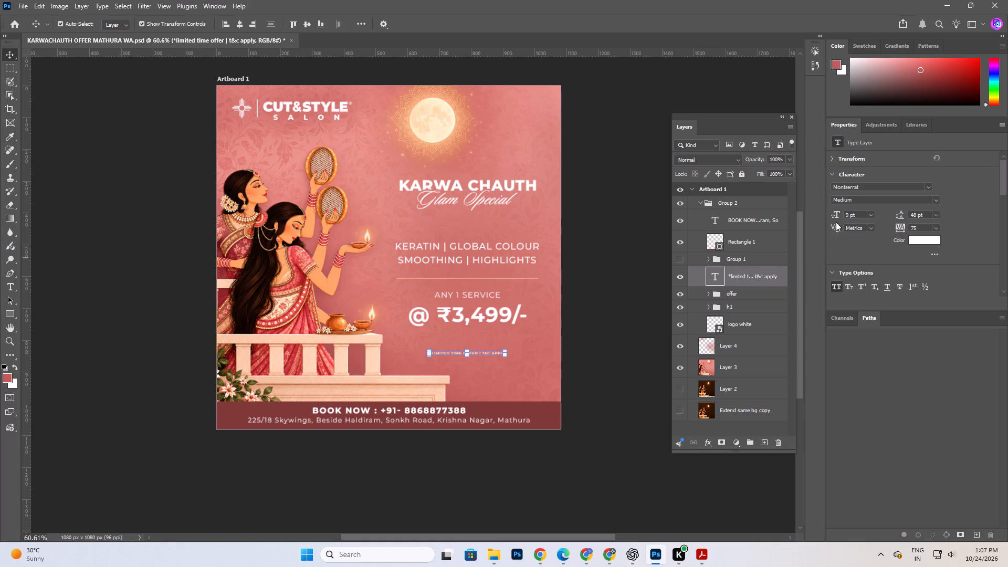
left_click(626, 447)
Nudge the KARWA CHAUTH Glam Special heading group slightly down towards the services text.
scroll(457, 309, "up", 4, "alt")
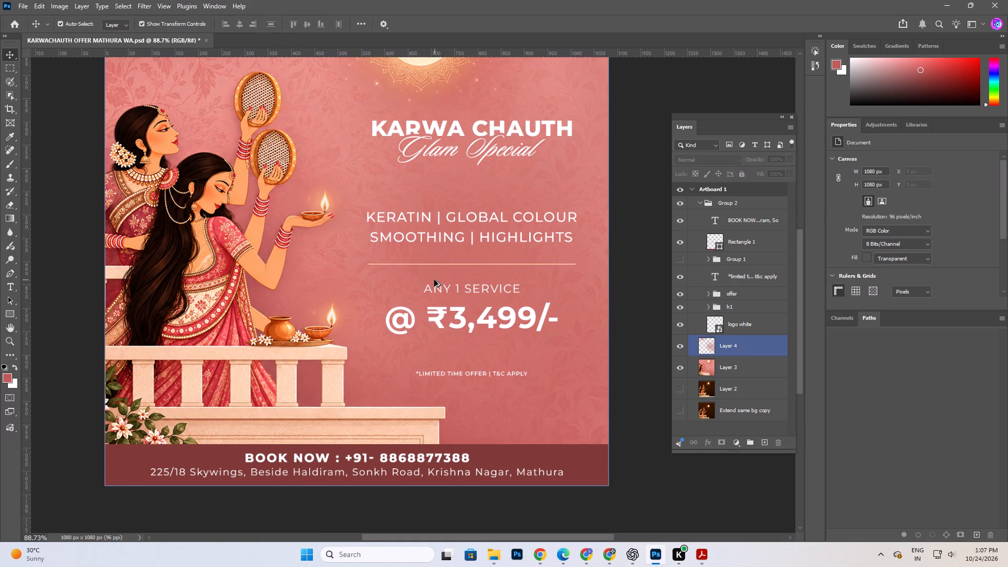
scroll(445, 280, "down", 1, "alt")
left_click(728, 303)
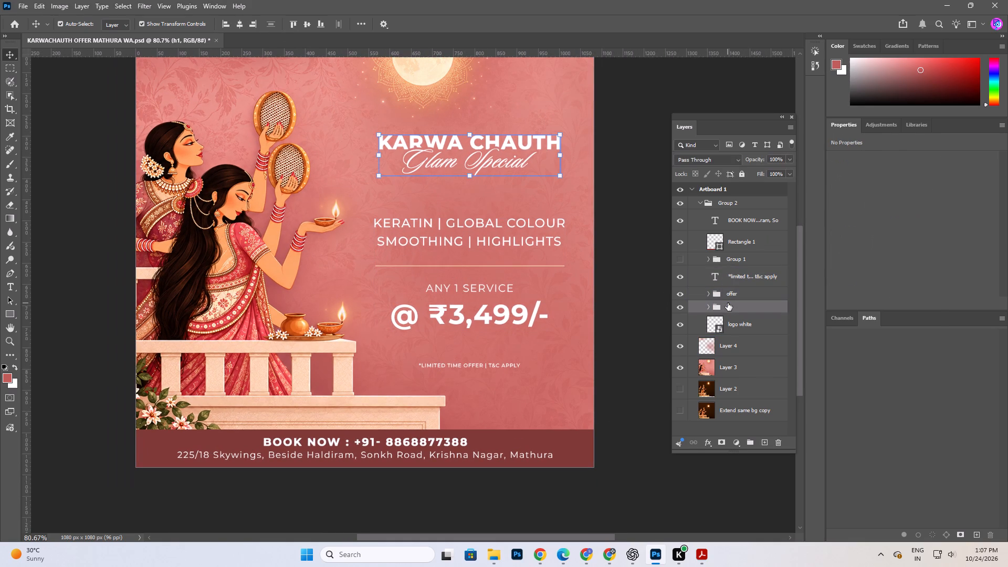
key("Down")
key("Down")
key("Down")
key("Down")
key("Down")
key("Down")
key("Down")
key("Down")
key("Down")
key("Down")
key("Down")
key("Down")
key("Down")
key("Down")
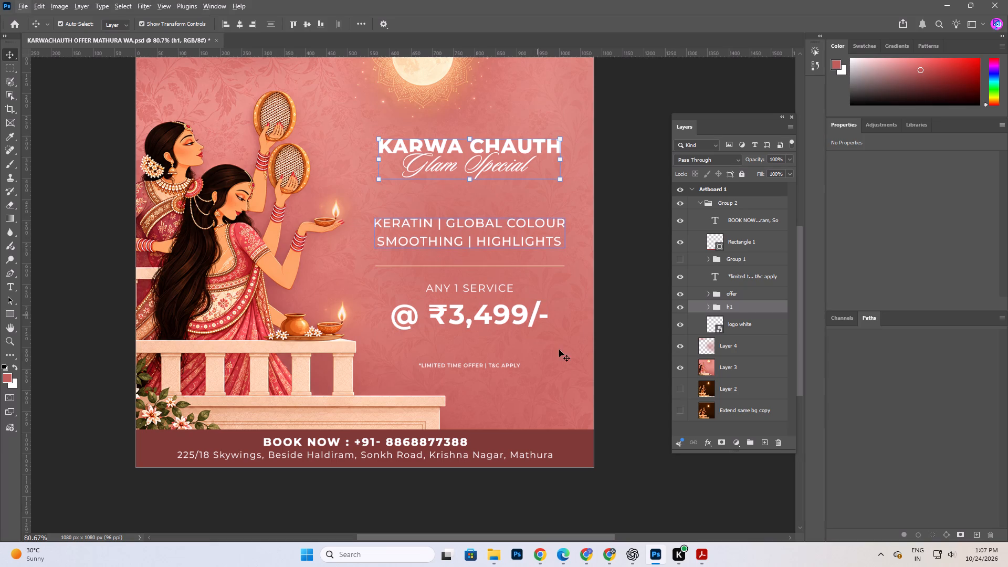
left_click(629, 437)
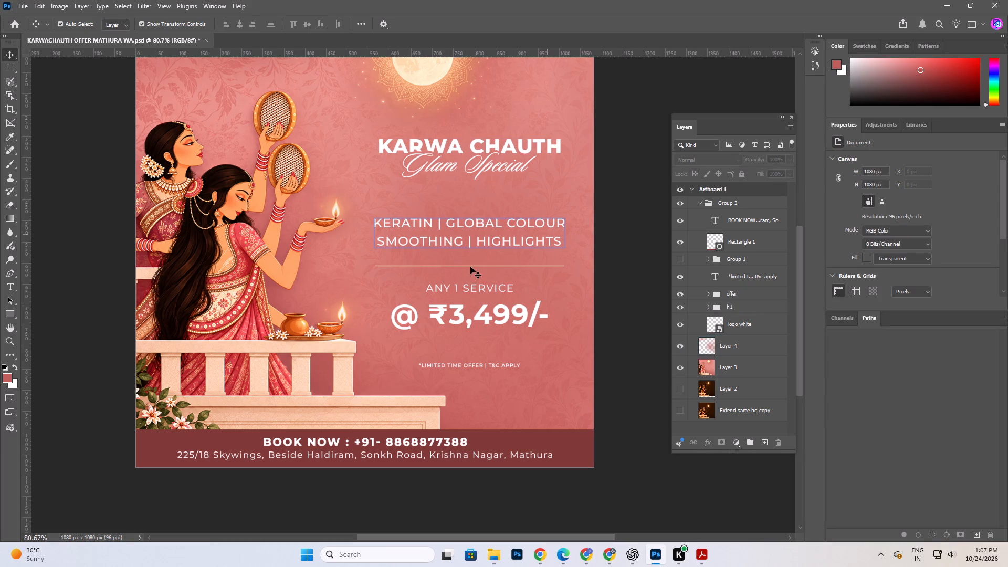
Change SMOOTHING to SMOOTHENING in the services text.
double_click(422, 241)
left_click(429, 244)
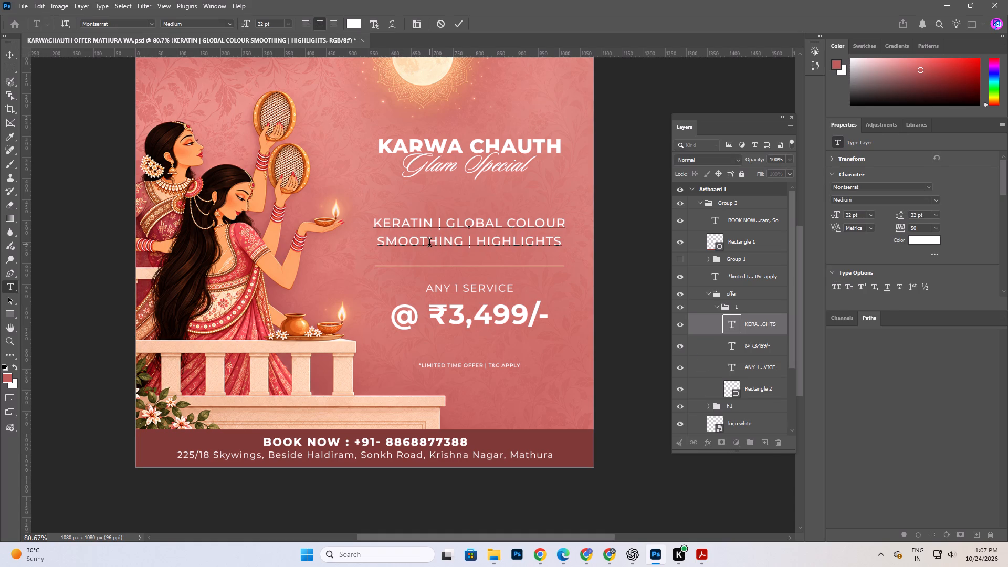
left_click(437, 241)
type("en")
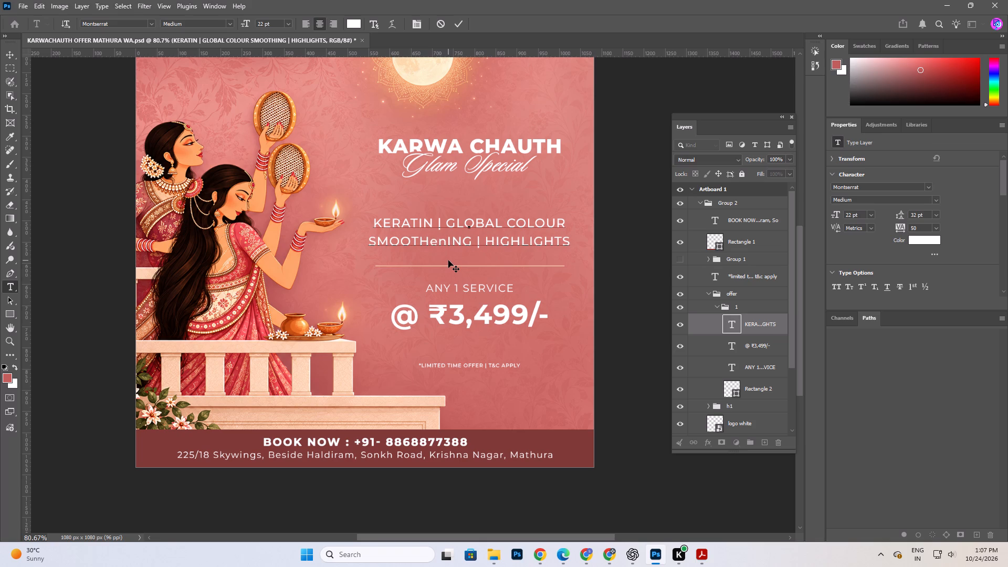
key("BackSpace")
key("BackSpace")
type("EN")
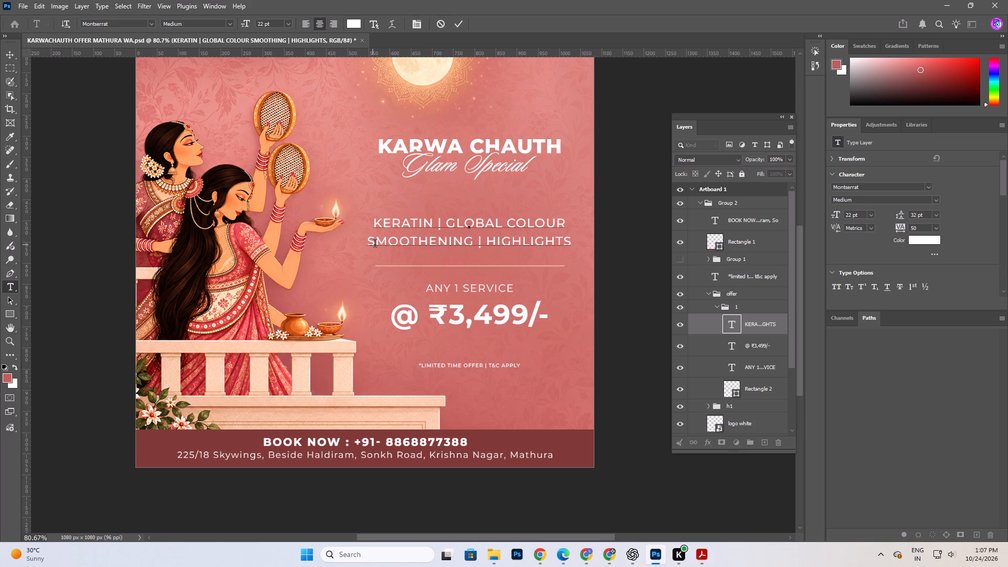
left_click(455, 25)
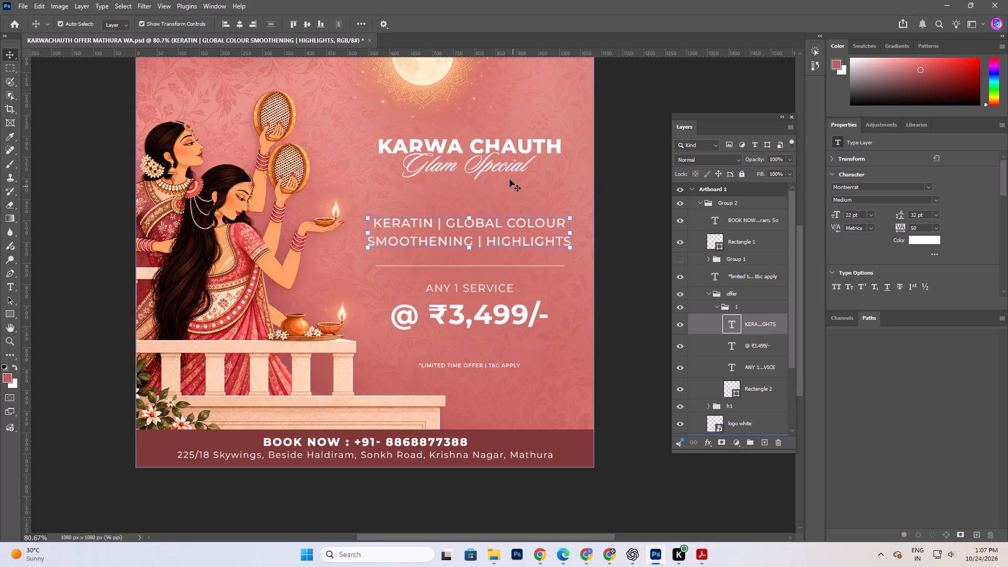
Centre the services text, divider line, ANY 1 SERVICE and price layers horizontally within the offer group.
left_click(762, 387, "shift")
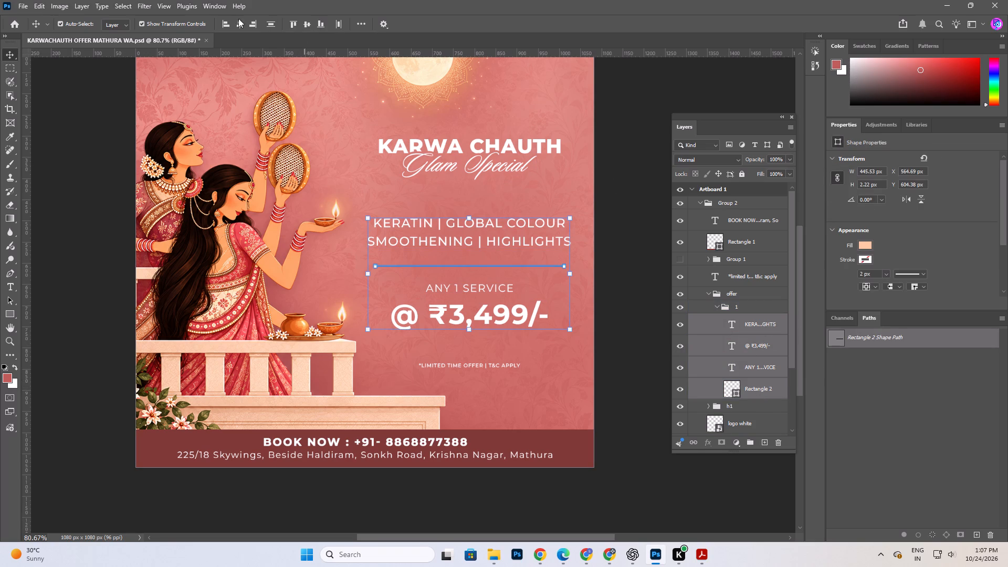
left_click(242, 21)
left_click(242, 21)
left_click(624, 163)
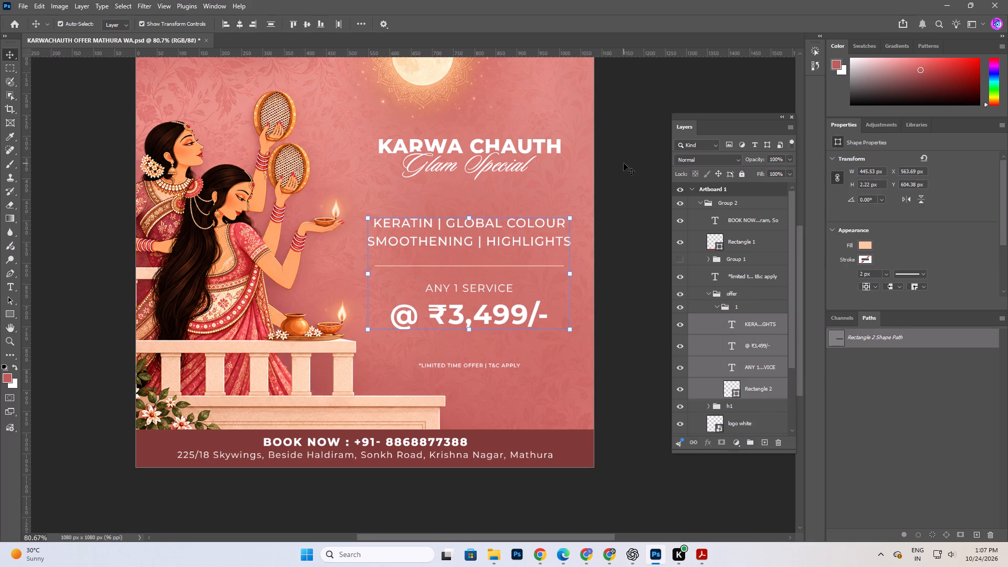
Collapse the offer group and realign it horizontally on centre with the h1 heading group and T&C line.
left_click(711, 295)
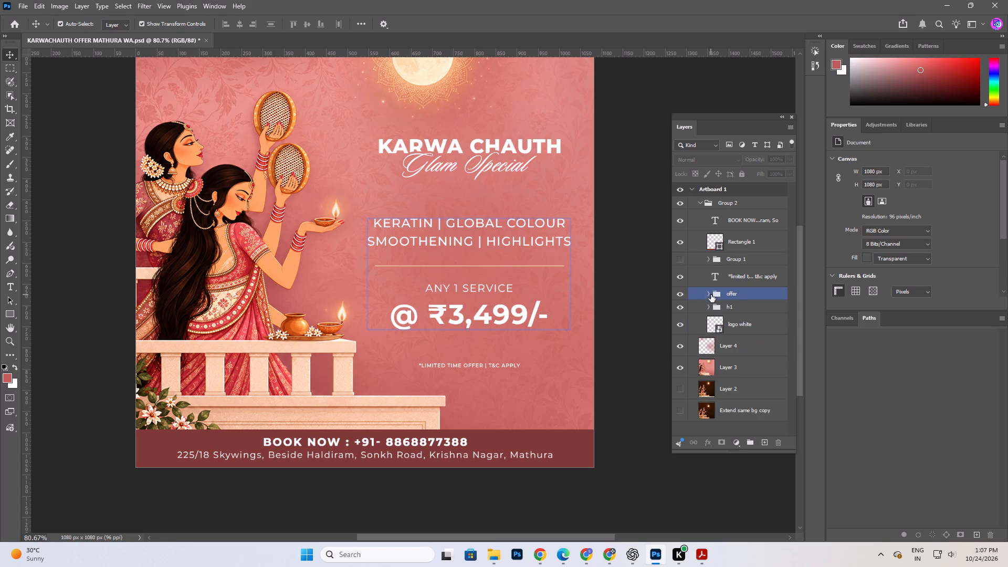
left_click(741, 295)
left_click(742, 302, "ctrl")
left_click(742, 308, "ctrl")
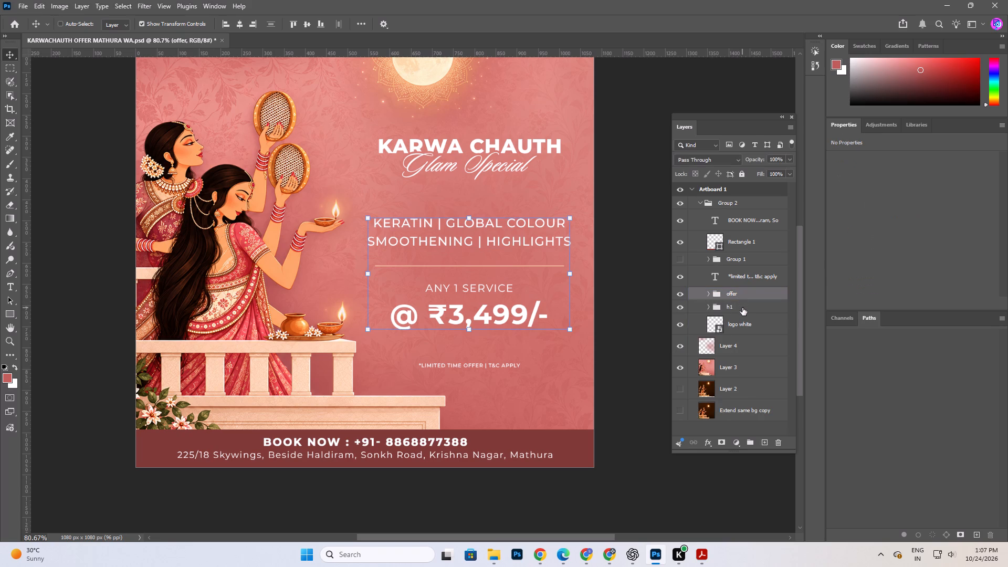
left_click(763, 279, "ctrl")
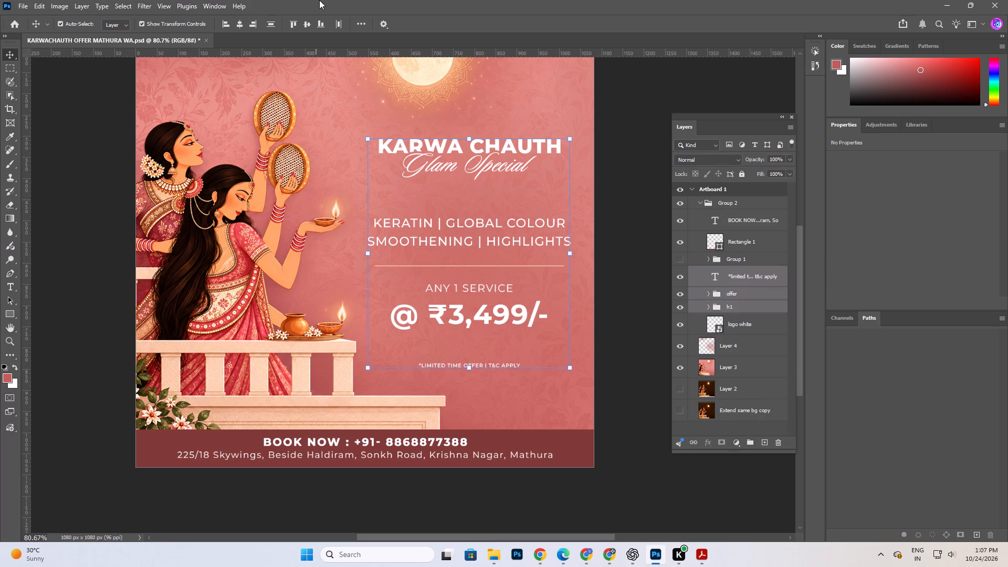
double_click(241, 23)
left_click(624, 79)
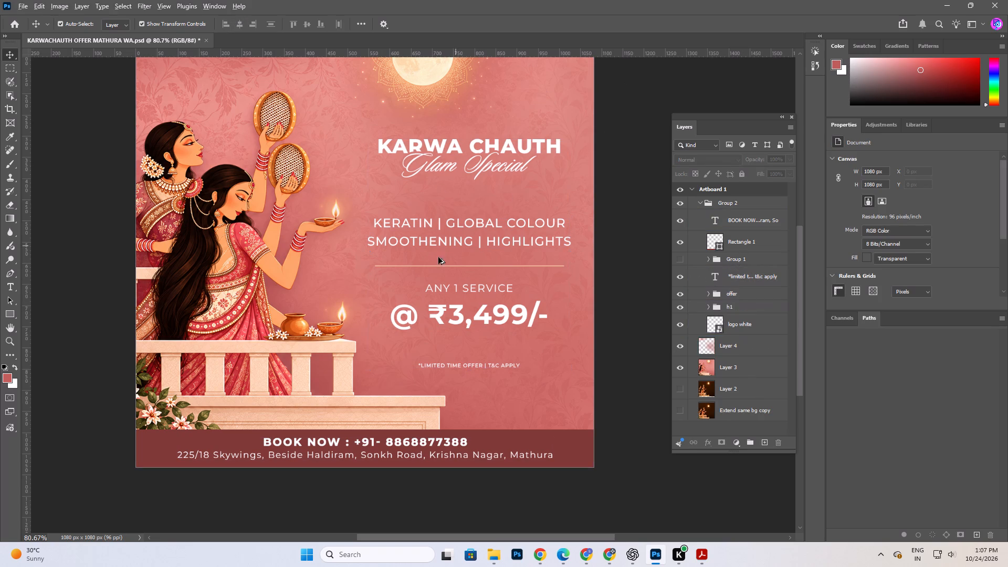
Save the Karwa Chauth creative with the adjusted text layout.
scroll(439, 262, "down", 3, "alt")
key("space")
left_click_drag(505, 327, 520, 330)
key("ctrl+s")
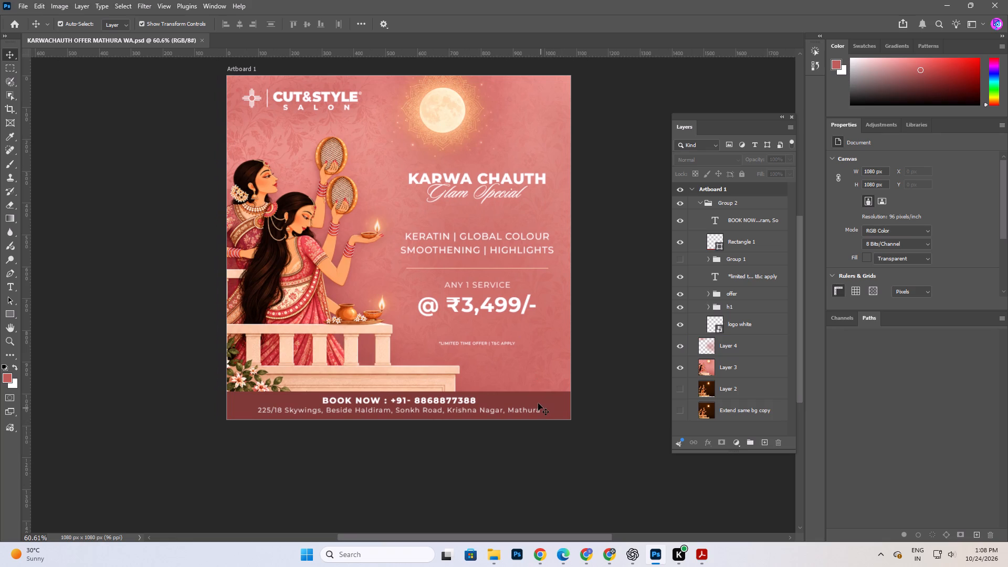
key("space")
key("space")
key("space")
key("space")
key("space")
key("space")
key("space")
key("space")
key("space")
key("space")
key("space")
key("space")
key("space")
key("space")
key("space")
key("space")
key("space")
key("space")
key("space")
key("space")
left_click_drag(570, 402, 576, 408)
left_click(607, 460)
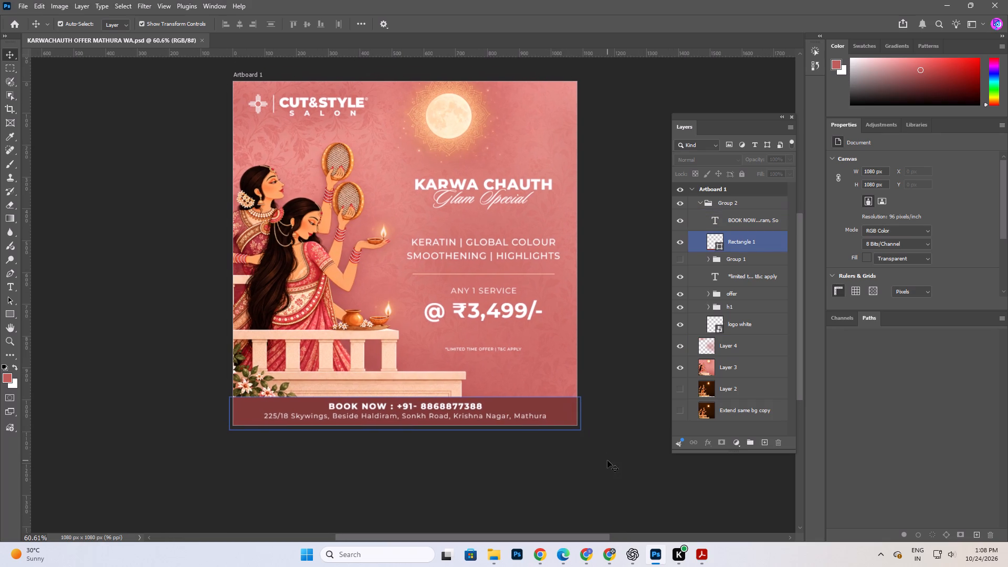
Open the Navratri offer WA Mohali PSD from the MOHALI folder inside LOCATIONS on drive D.
left_click(491, 554)
left_click(32, 330)
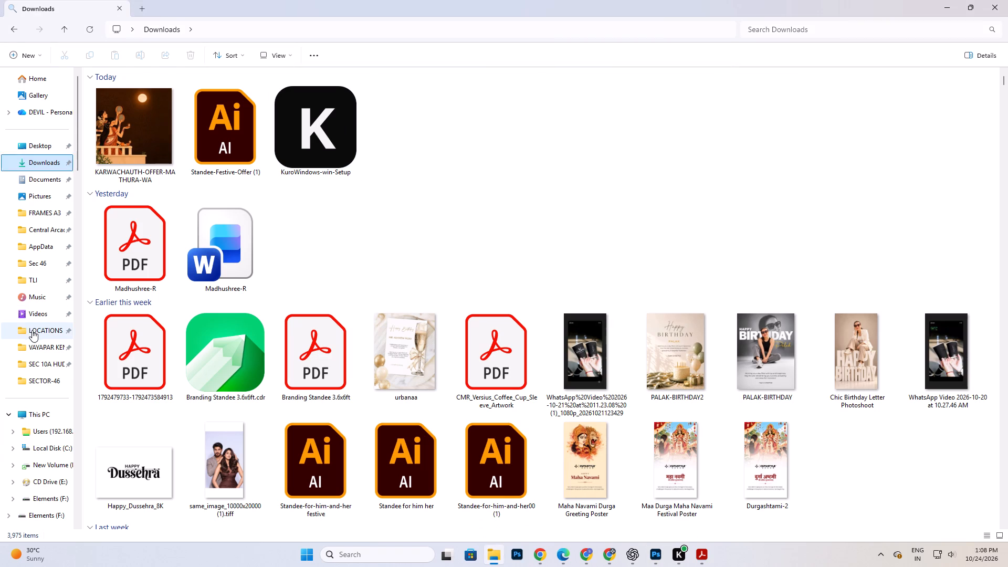
left_click(632, 100)
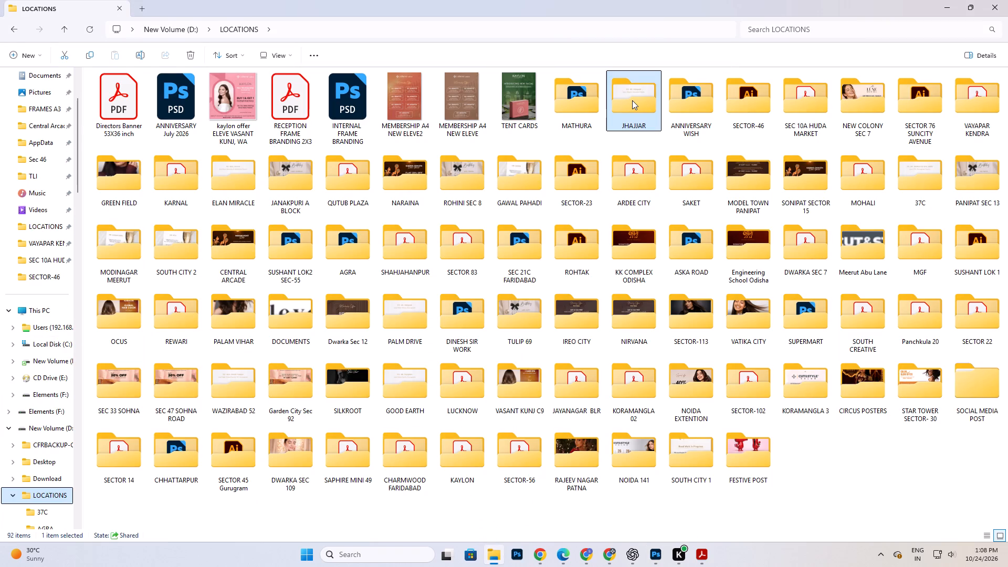
type("moha")
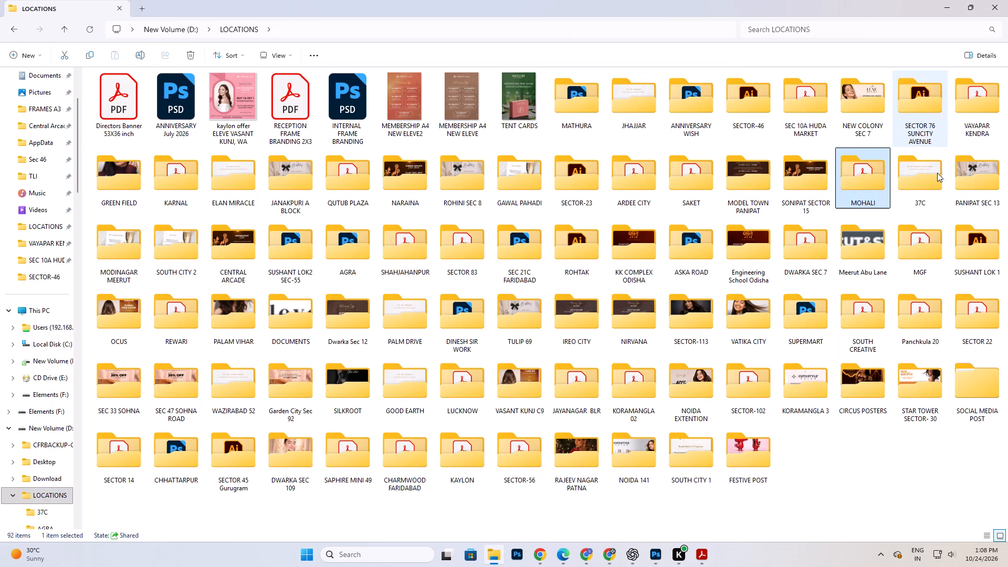
double_click(880, 157)
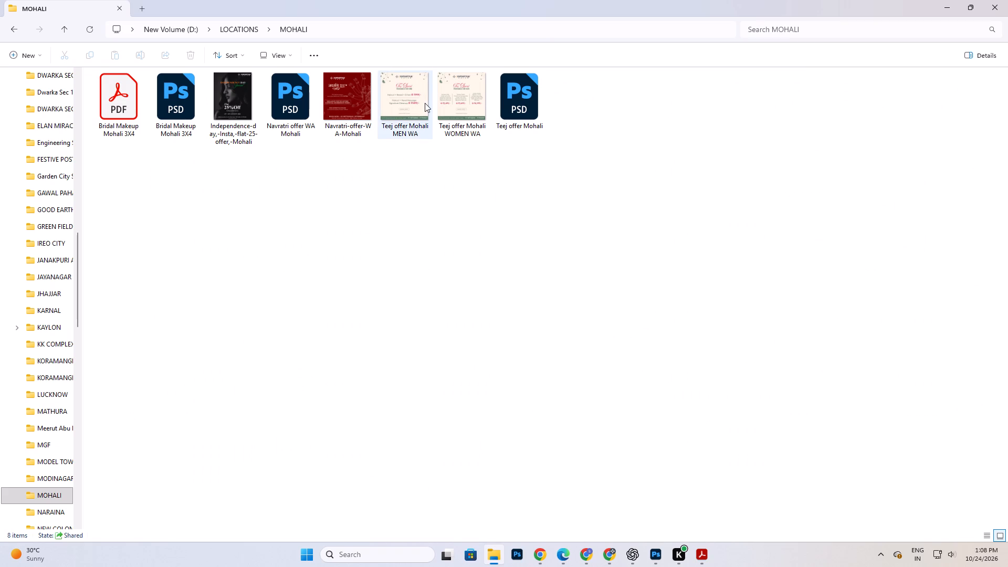
double_click(302, 101)
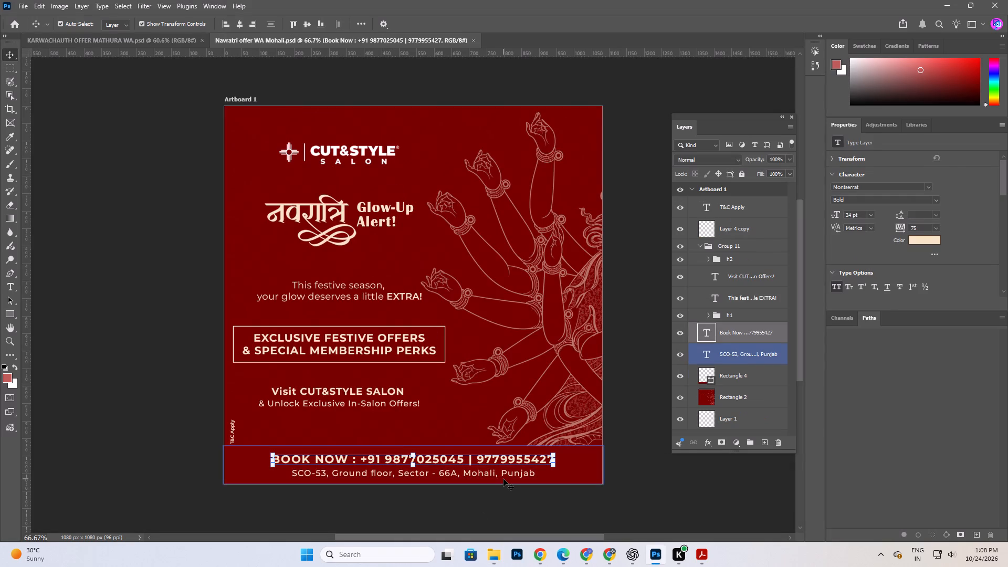
Replace the Mathura contact text with the booking and address lines copied from the Navratri Mohali file, placing them in the footer bar.
left_click(744, 351, "ctrl")
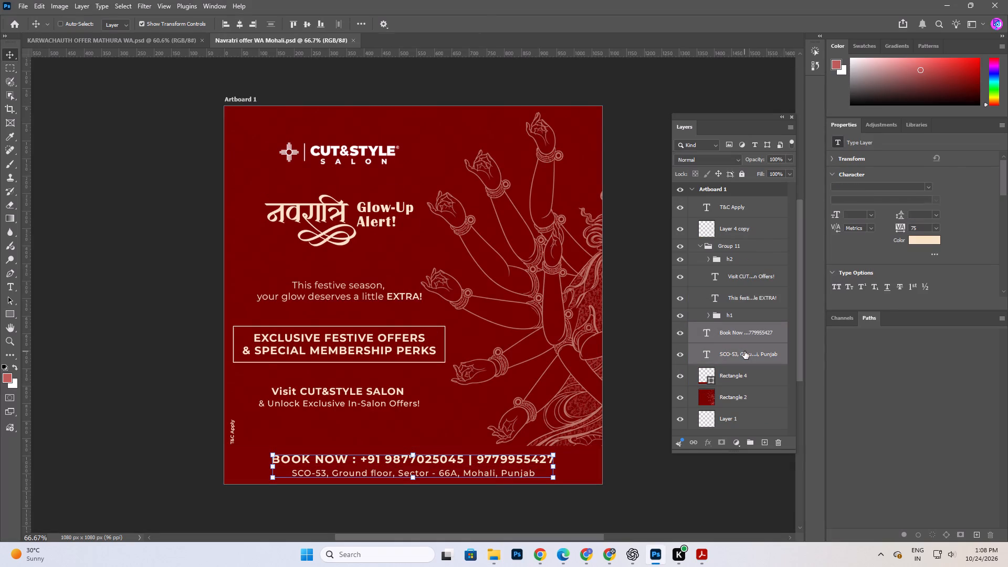
key("ctrl+c")
left_click(158, 37)
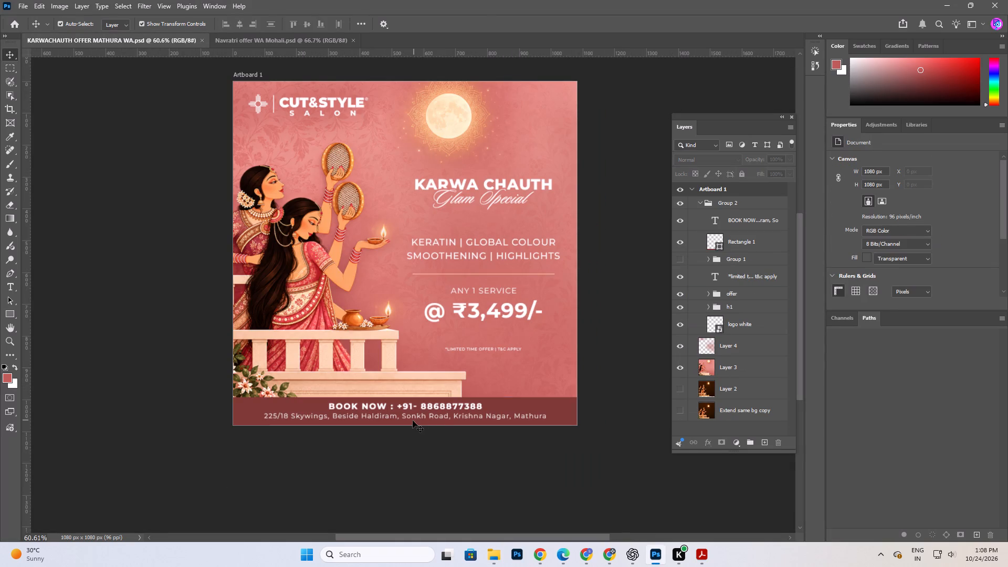
left_click(428, 404)
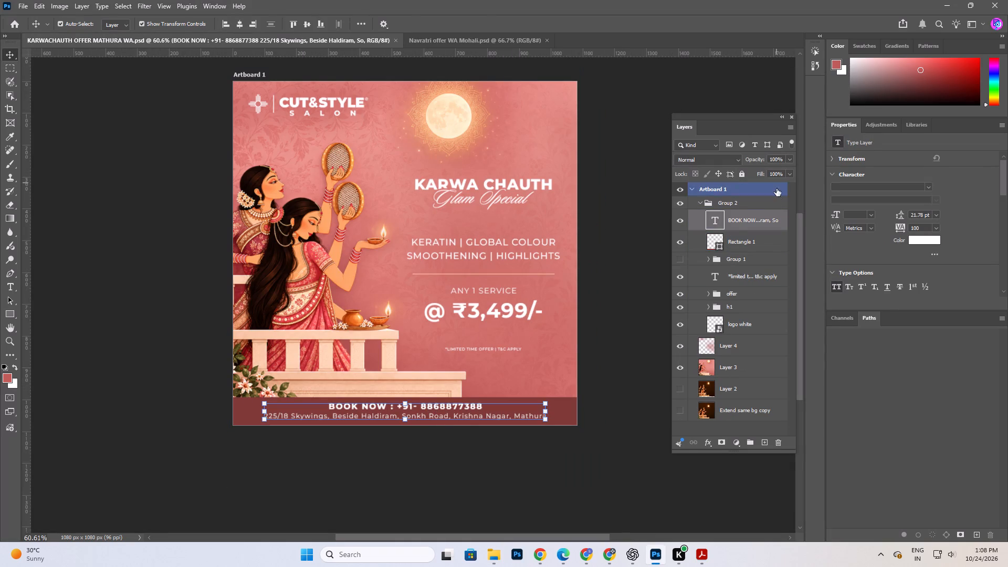
key("Delete")
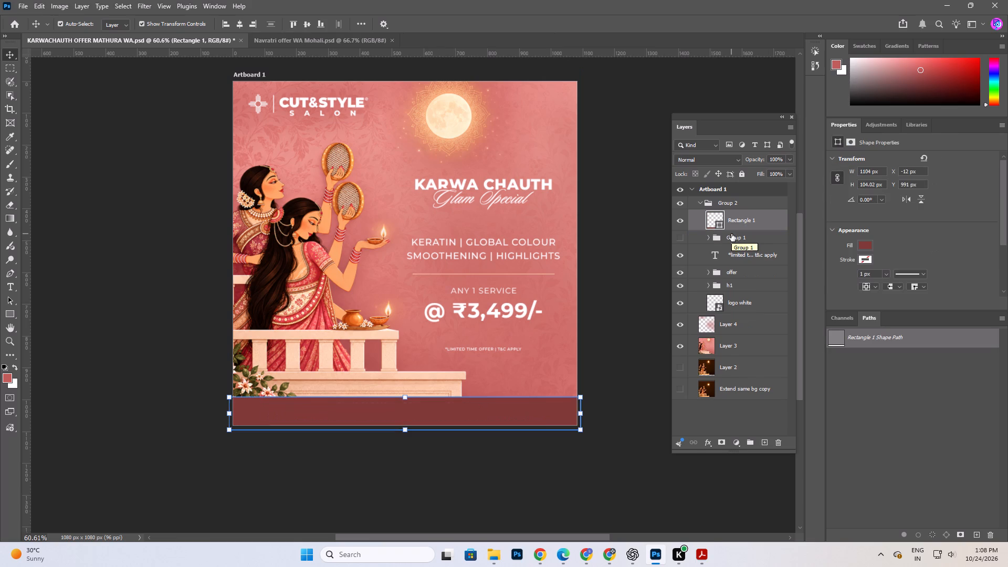
key("ctrl+v")
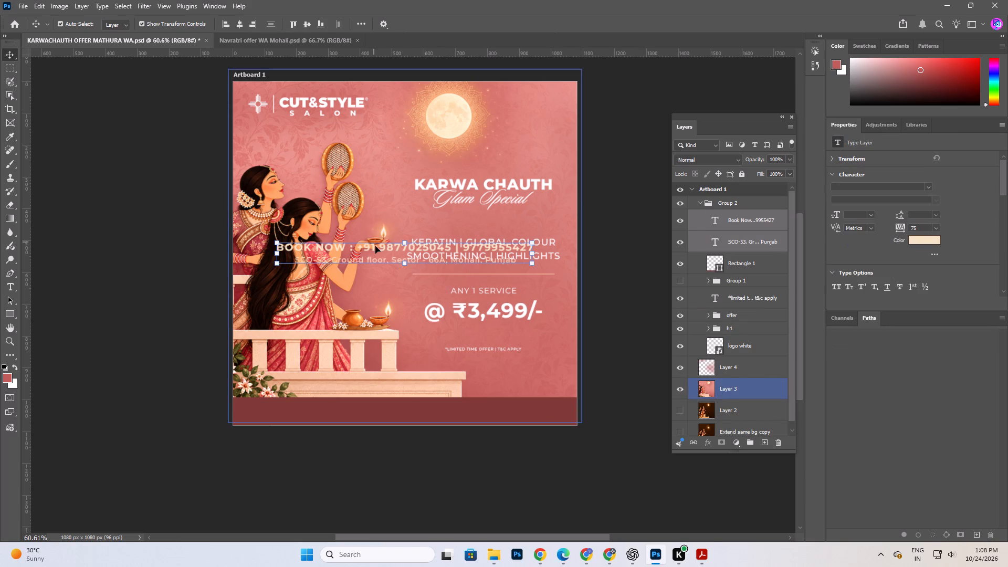
left_click_drag(379, 247, 373, 406)
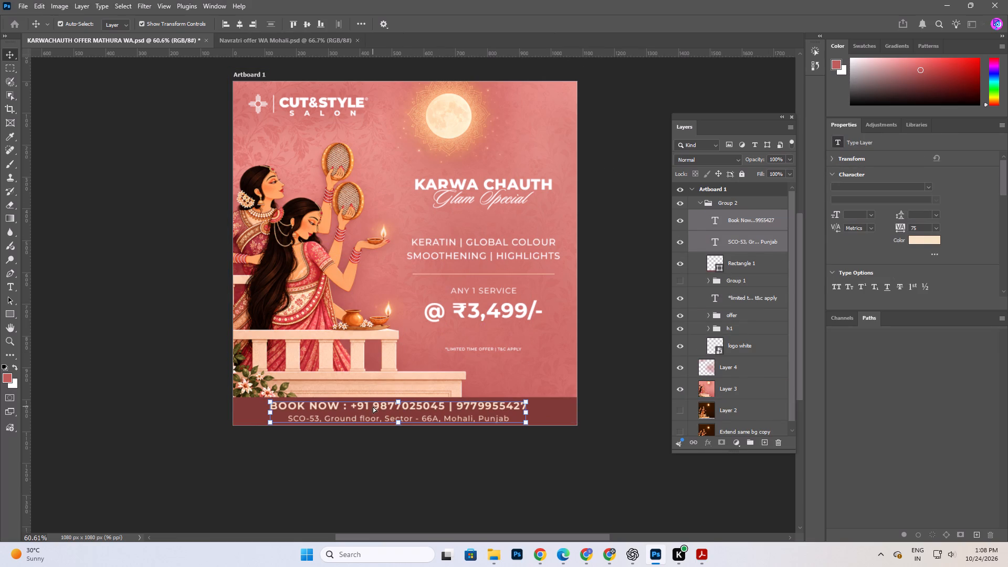
Recolour the pasted booking and address lines in the footer white.
left_click(913, 241)
left_click_drag(634, 156, 575, 130)
left_click(877, 134)
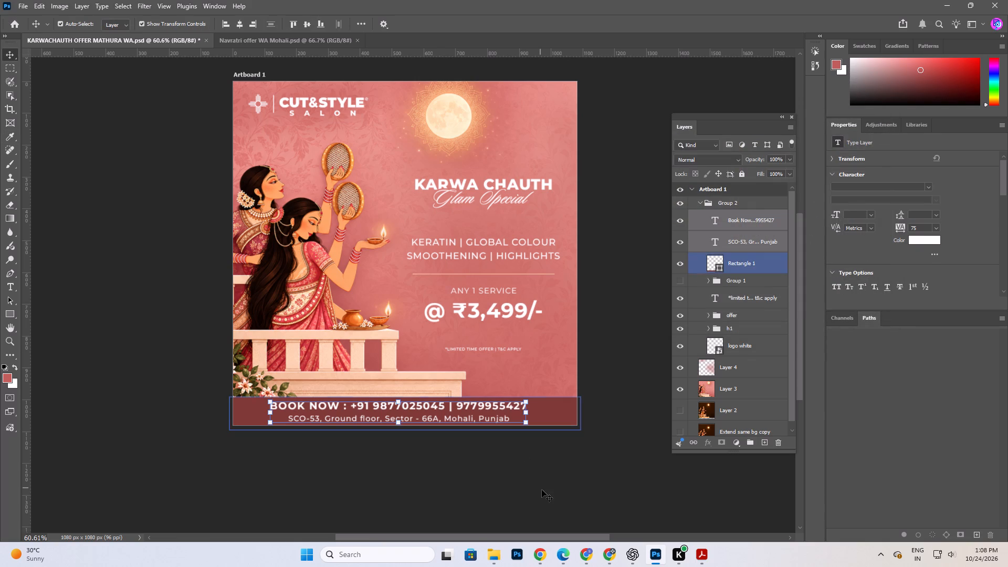
left_click(542, 490)
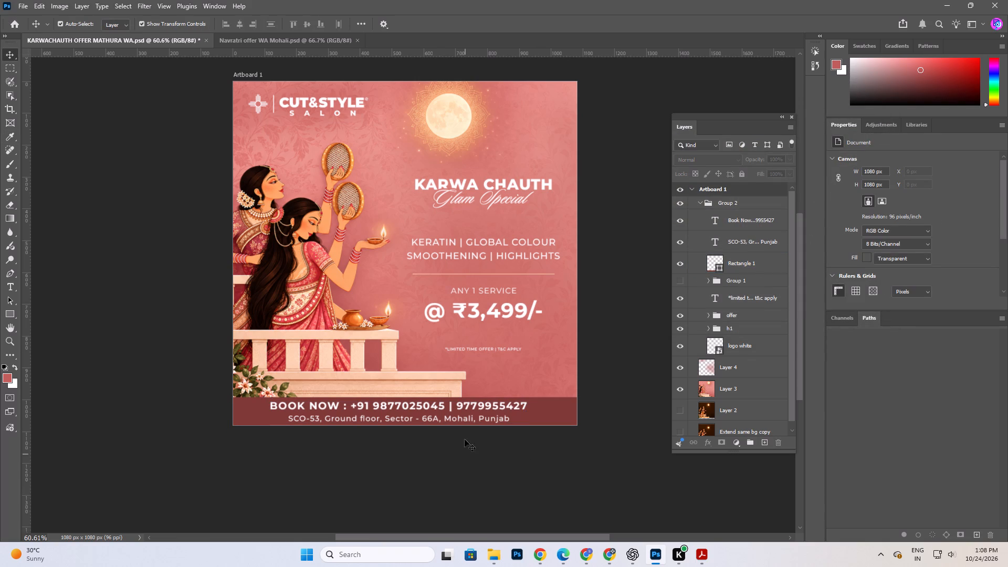
Extend the maroon footer bar upward to about 115% of its height.
scroll(457, 396, "down", 3)
left_click(566, 387)
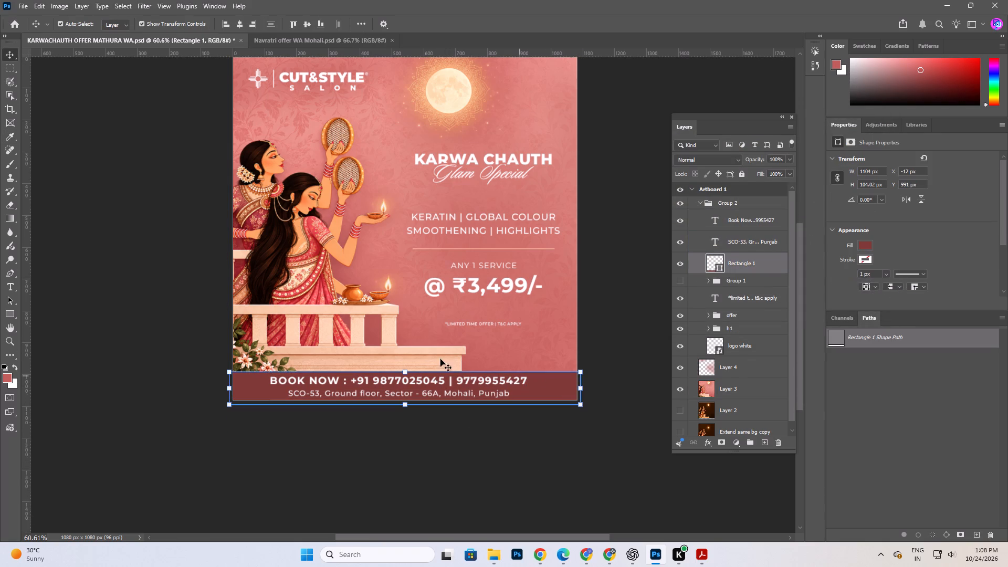
left_click_drag(406, 372, 407, 367, "shift")
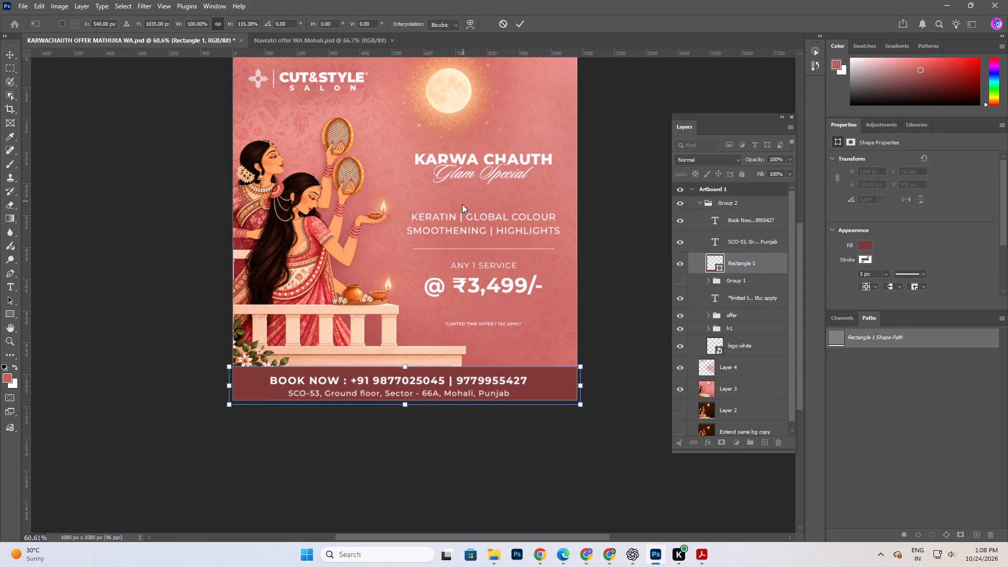
left_click(406, 369, "shift")
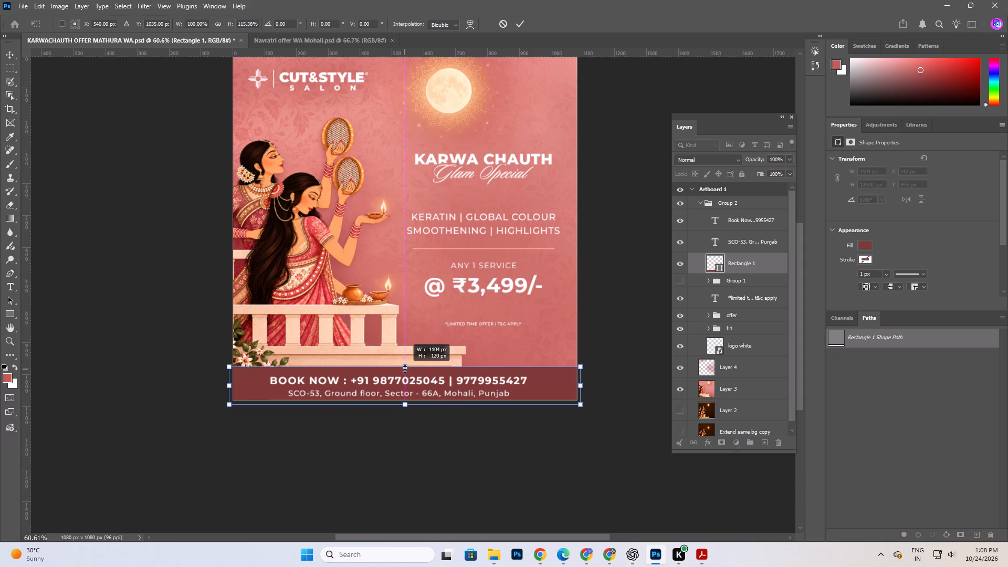
Apply the maroon footer bar's resize at about 115% height and deselect it.
left_click(520, 23)
left_click(437, 430)
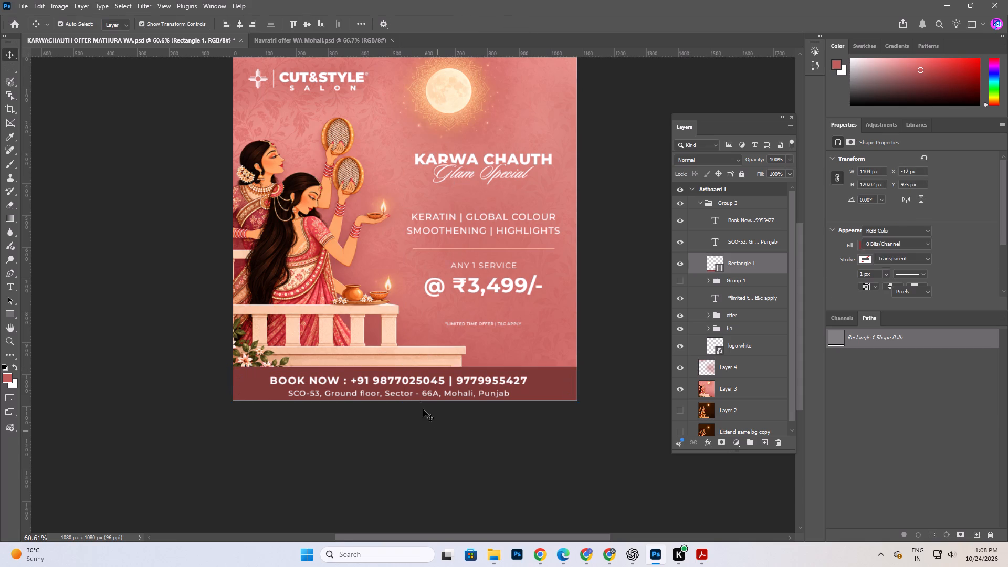
Swap the two footer lines so the Mohali address sits above the booking line within the maroon bar.
scroll(408, 389, "up", 5, "alt")
left_click(419, 377)
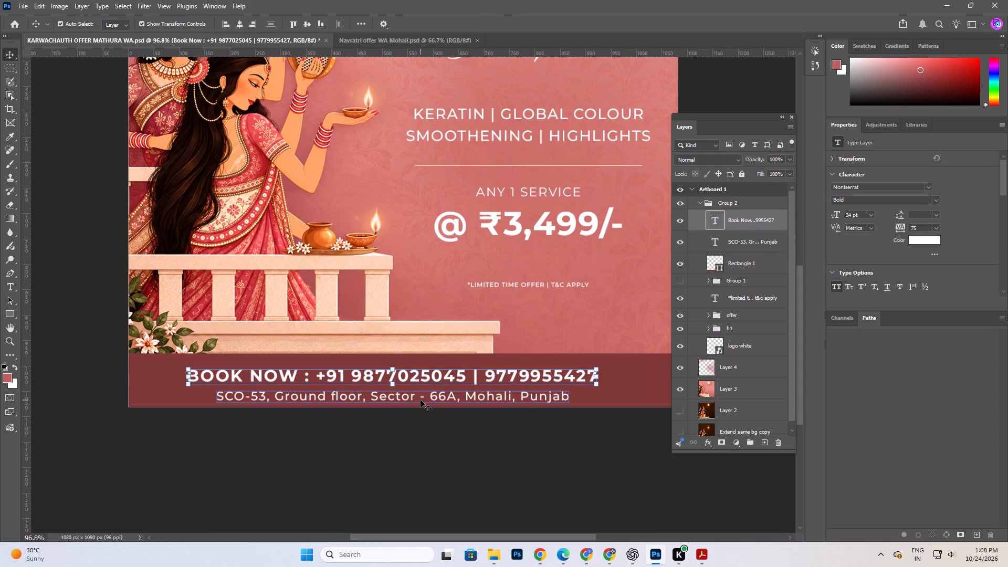
left_click_drag(422, 398, 422, 372)
left_click(603, 488)
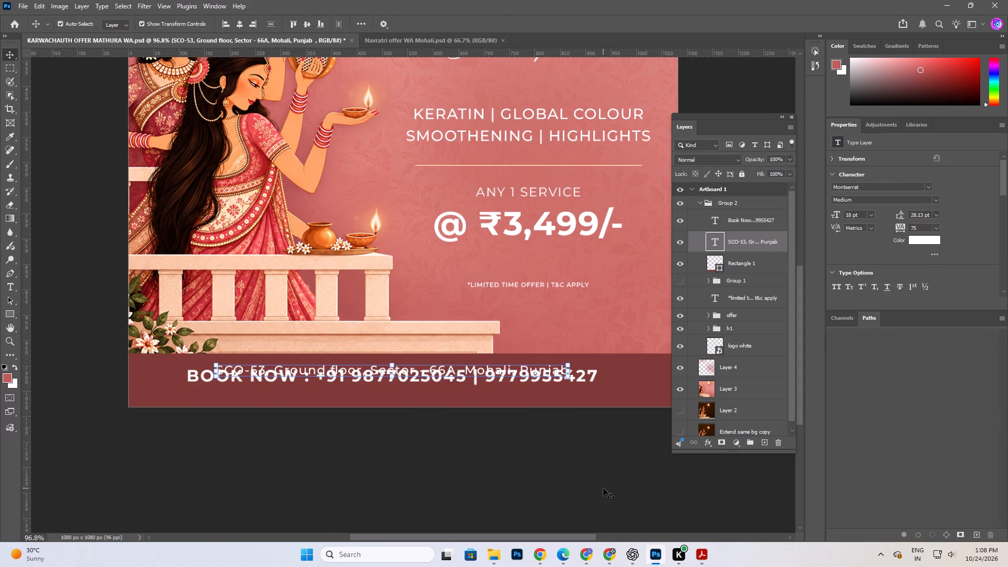
left_click_drag(593, 374, 593, 384)
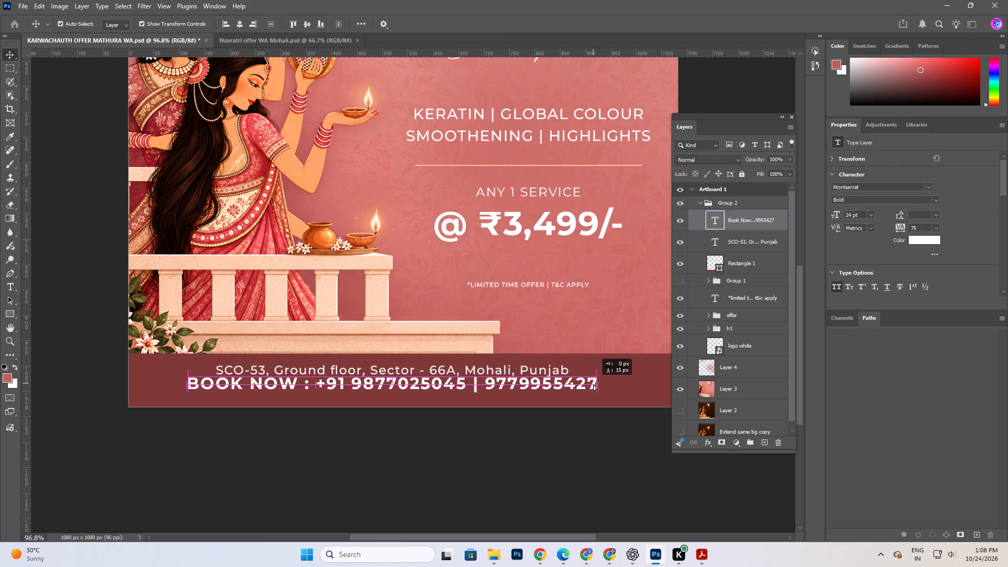
left_click_drag(593, 384, 593, 389)
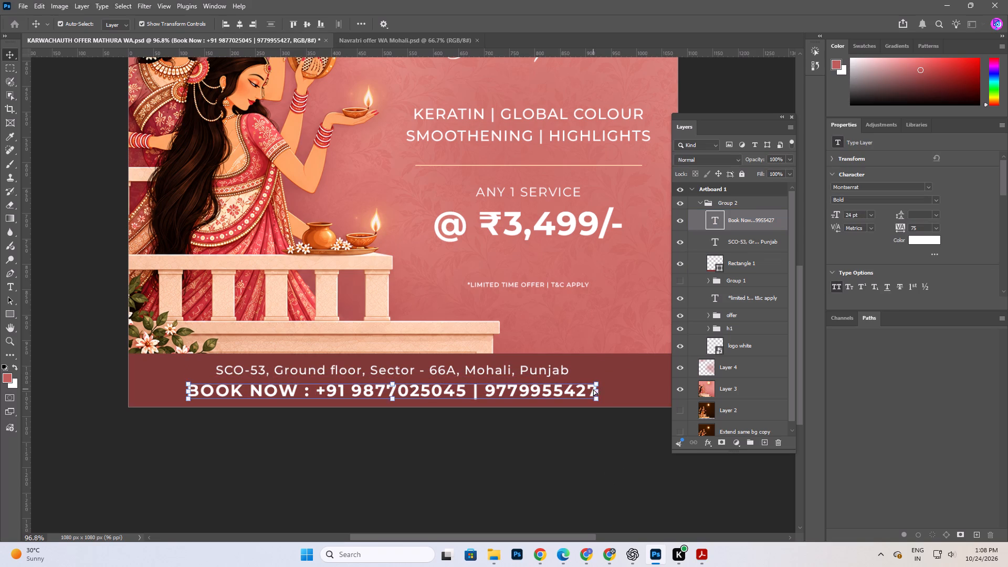
Set the booking line's letter tracking to 100.
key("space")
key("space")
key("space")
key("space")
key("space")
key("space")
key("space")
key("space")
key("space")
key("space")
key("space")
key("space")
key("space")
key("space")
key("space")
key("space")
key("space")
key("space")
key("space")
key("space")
left_click_drag(616, 405, 589, 413)
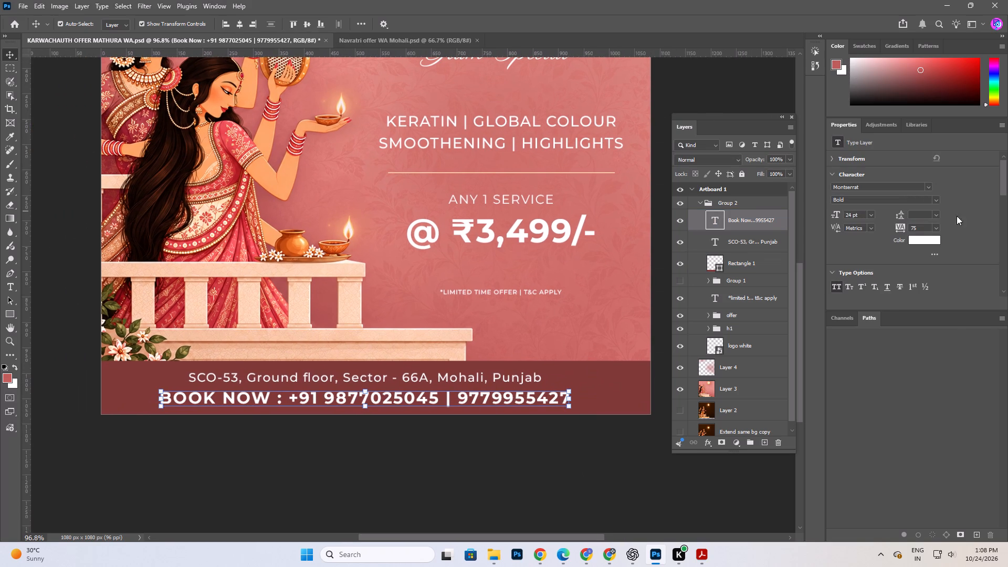
left_click(934, 229)
left_click(923, 358)
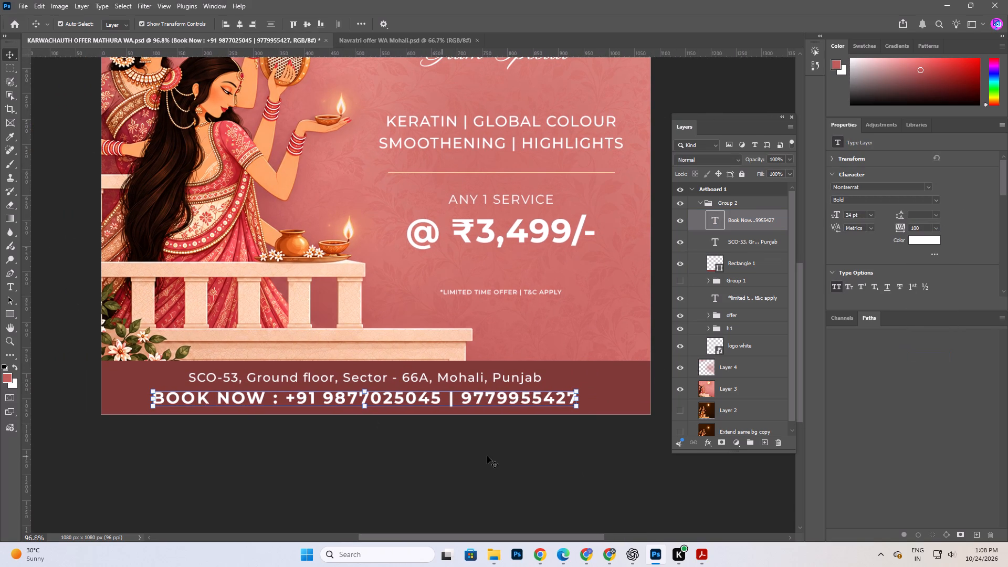
Centre the booking line and the address line horizontally on the artboard, one after the other.
key("ctrl+a")
triple_click(236, 25)
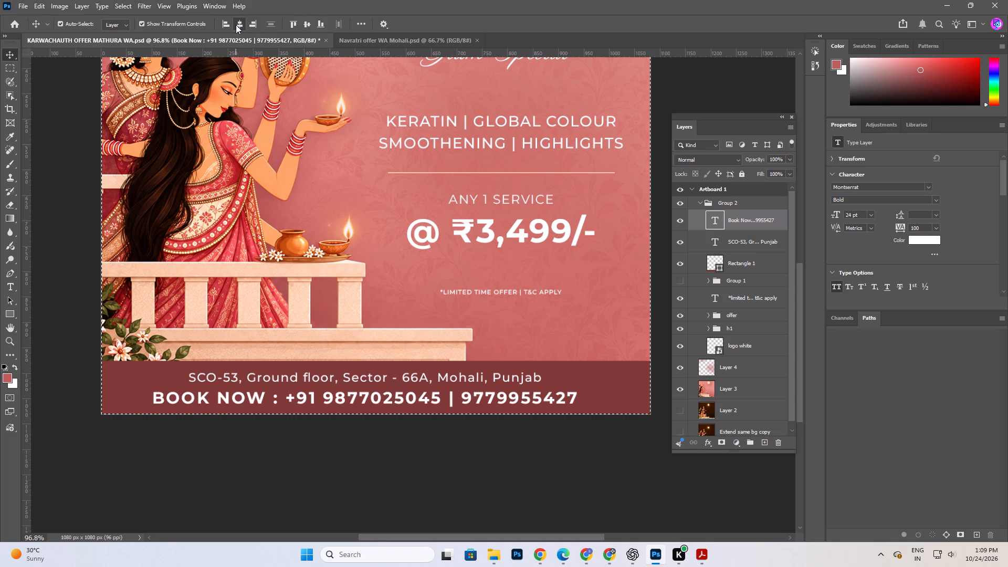
key("ctrl+d")
left_click(467, 463)
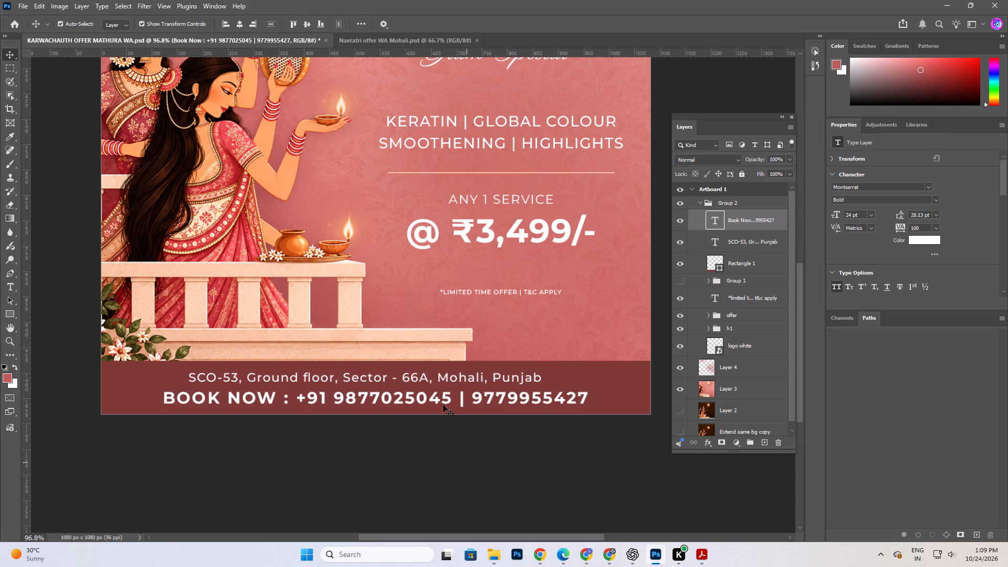
left_click(435, 376)
key("ctrl+a")
triple_click(243, 24)
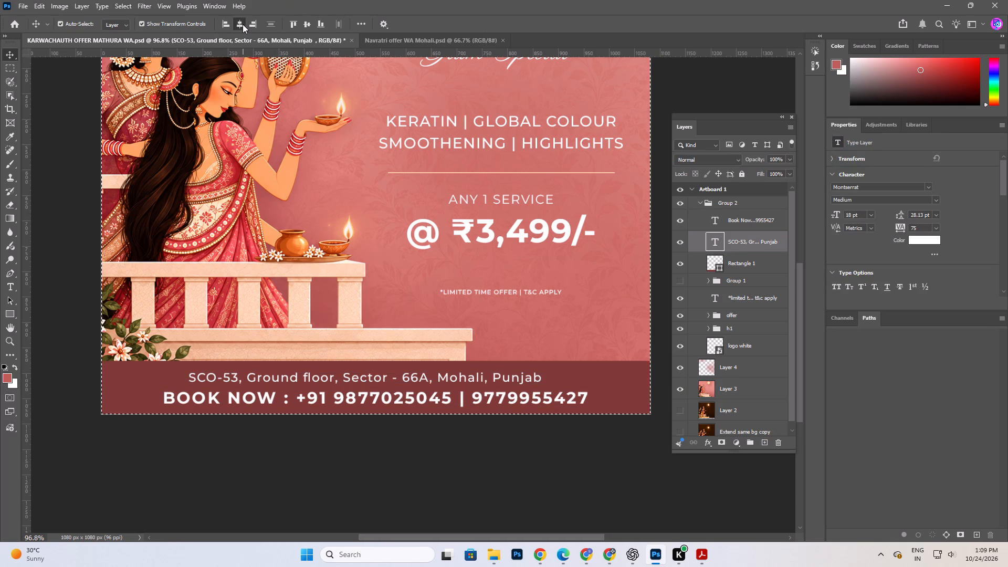
key("ctrl+d")
Save the Karwa Chauth offer document under its current file name.
key("ctrl+s")
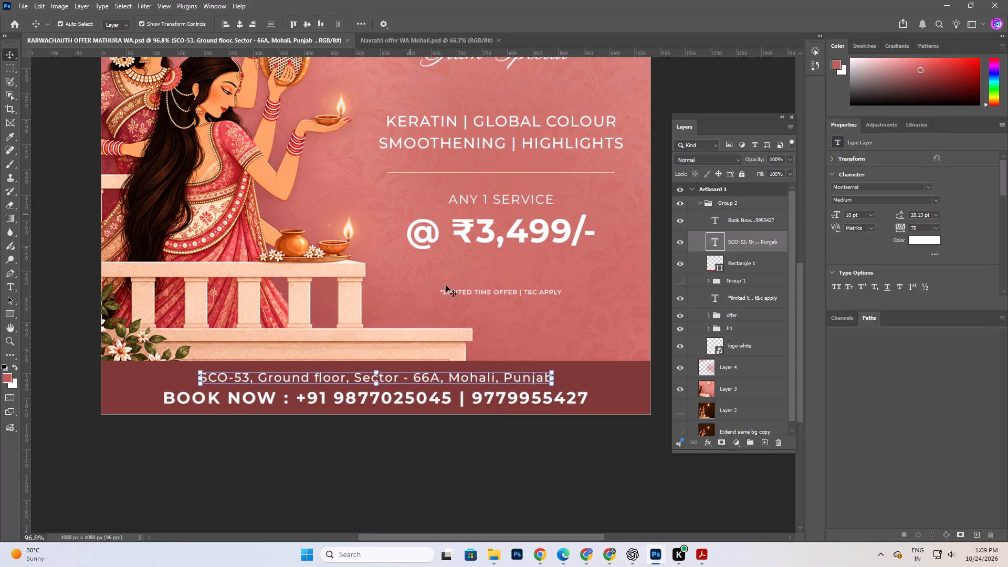
left_click(498, 474)
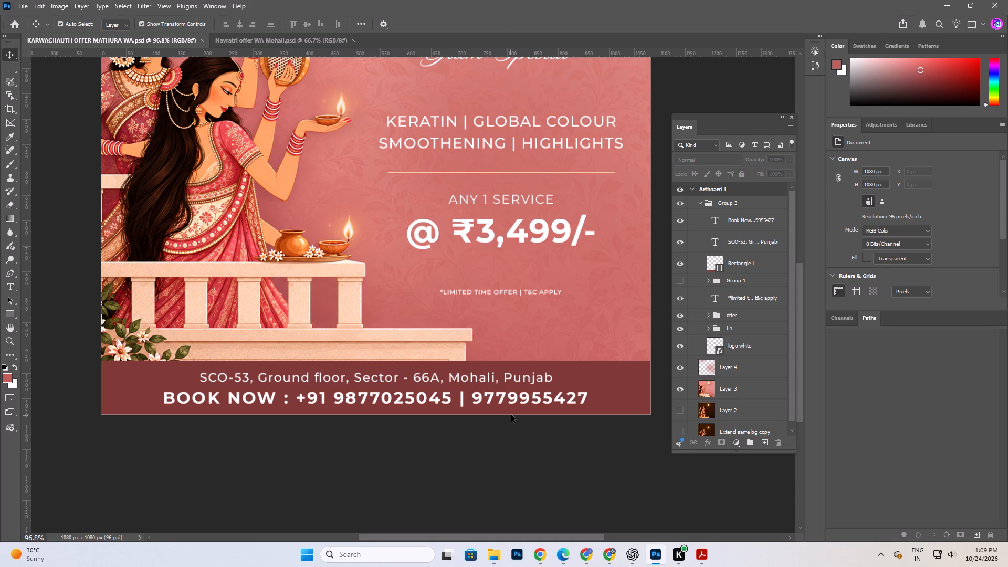
Examine the whole poster layout with the rearranged footer, saving the file again.
scroll(415, 361, "down", 5, "alt")
scroll(444, 440, "down", 2, "alt")
left_click(468, 442)
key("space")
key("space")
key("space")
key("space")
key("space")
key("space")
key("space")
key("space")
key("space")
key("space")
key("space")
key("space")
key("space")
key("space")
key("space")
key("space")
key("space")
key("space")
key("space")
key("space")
left_click_drag(490, 276, 489, 298)
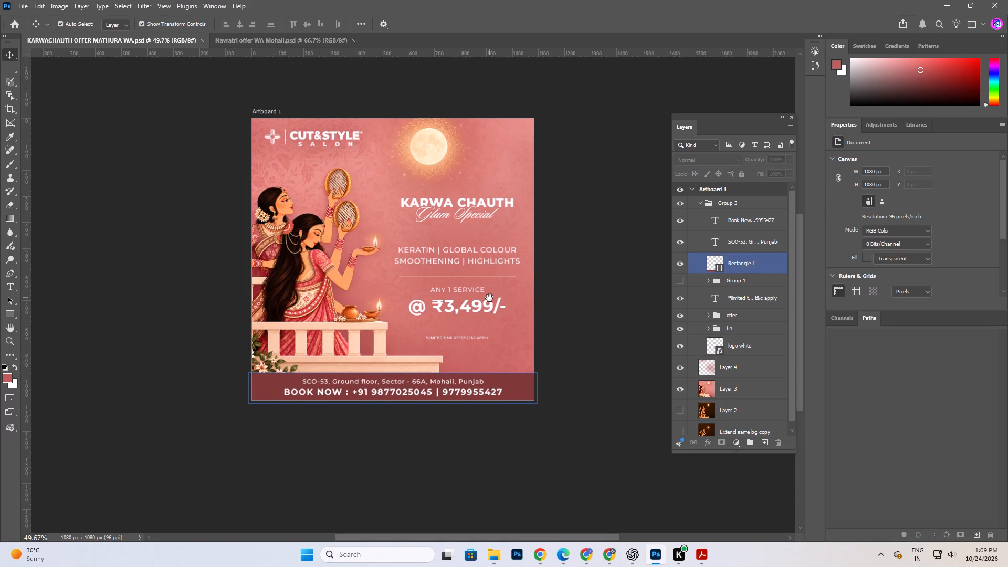
left_click_drag(489, 298, 489, 301)
key("ctrl+s")
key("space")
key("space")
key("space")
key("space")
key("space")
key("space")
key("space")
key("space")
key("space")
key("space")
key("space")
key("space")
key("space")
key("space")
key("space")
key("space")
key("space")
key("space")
left_click_drag(475, 251, 477, 264)
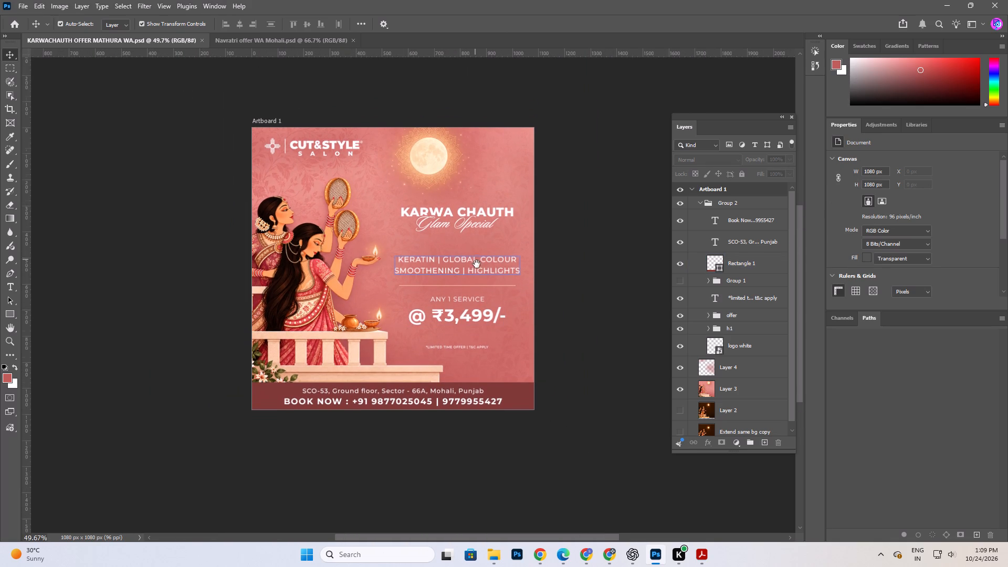
left_click_drag(477, 264, 477, 266)
left_click(598, 500)
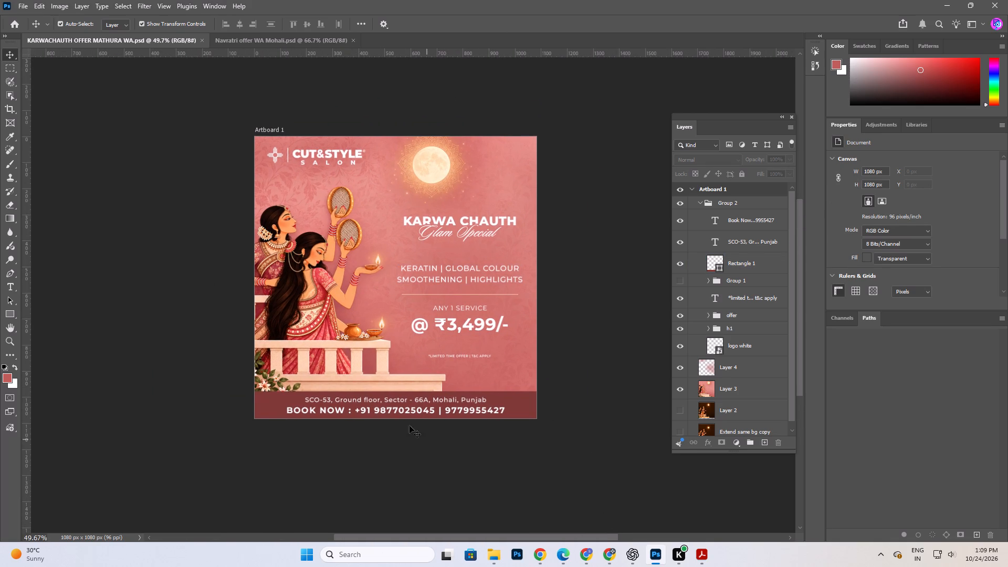
Save the Karwa Chauth creative with the Mohali footer.
scroll(431, 356, "up", 3, "alt")
scroll(431, 356, "up", 4)
key("space")
key("space")
key("space")
key("space")
key("space")
key("space")
left_click_drag(513, 392, 513, 378)
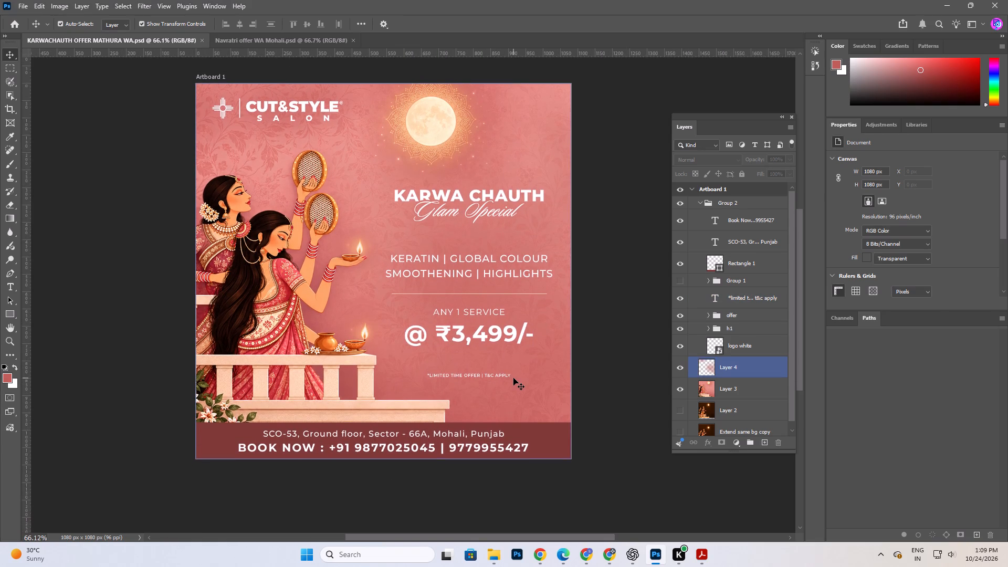
key("ctrl+s")
Darken the midtones of the women-and-moon background image on Layer 3 with a Levels midtone value of 0.92.
key("space")
key("space")
key("space")
key("space")
key("space")
key("space")
key("space")
key("space")
key("space")
key("space")
key("space")
key("space")
key("space")
key("space")
key("space")
key("space")
key("space")
key("space")
key("space")
key("space")
left_click_drag(516, 367, 519, 356)
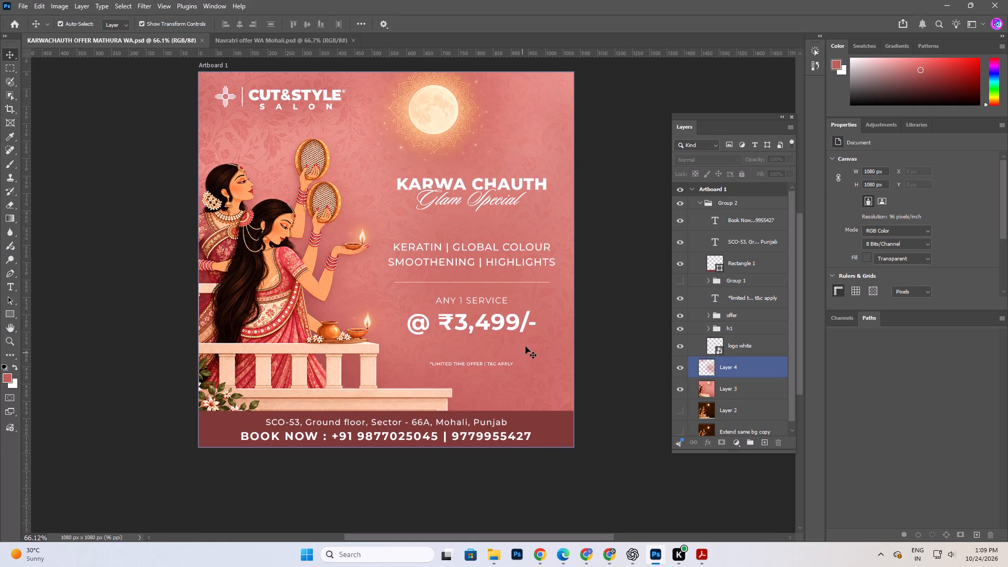
left_click(220, 242)
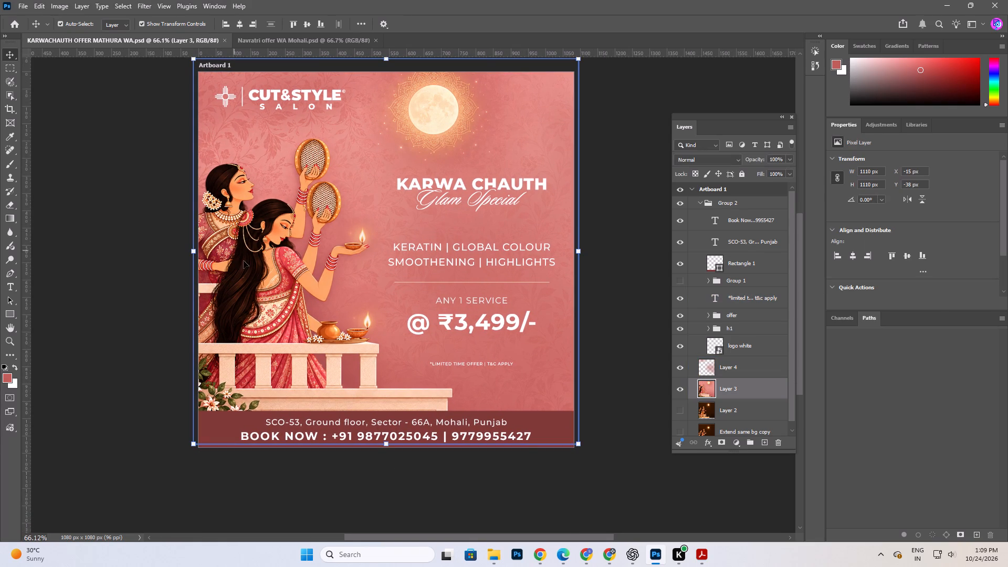
left_click(61, 7)
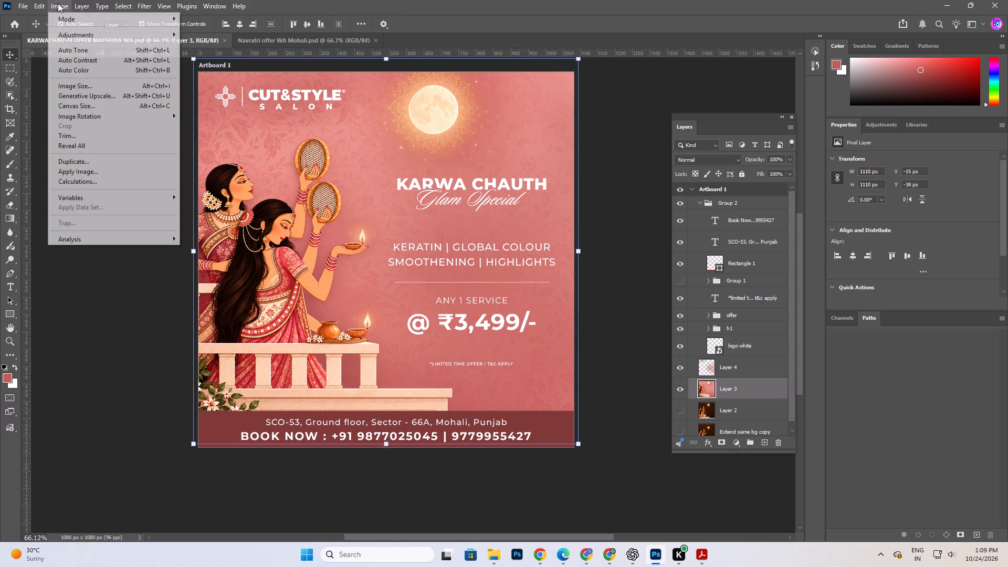
left_click(70, 34)
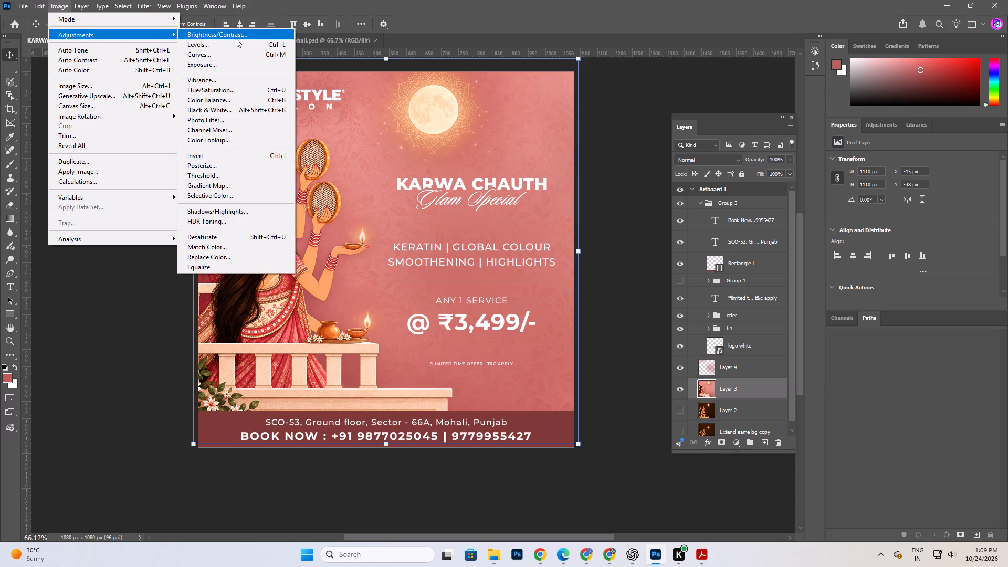
left_click(236, 46)
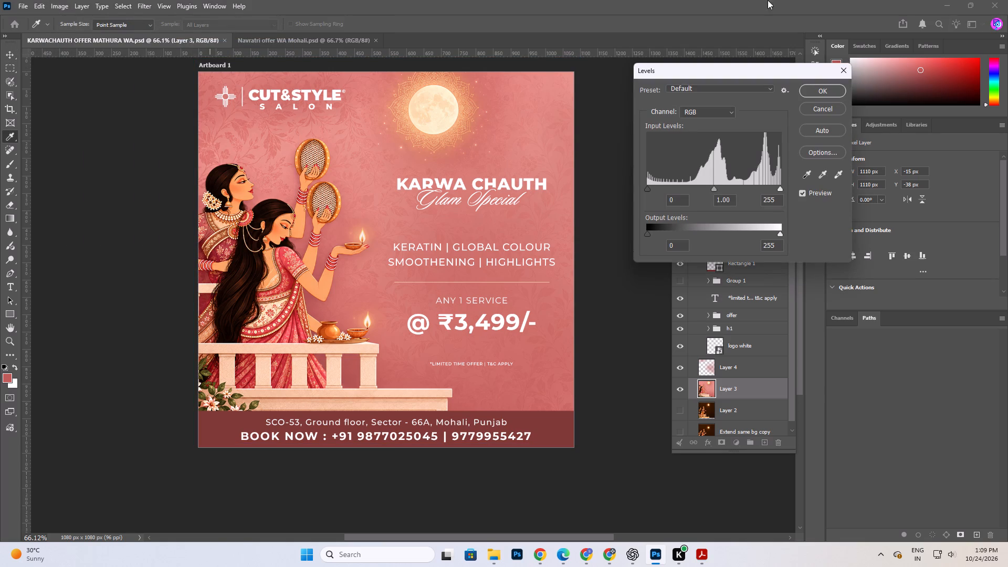
left_click_drag(713, 190, 718, 190)
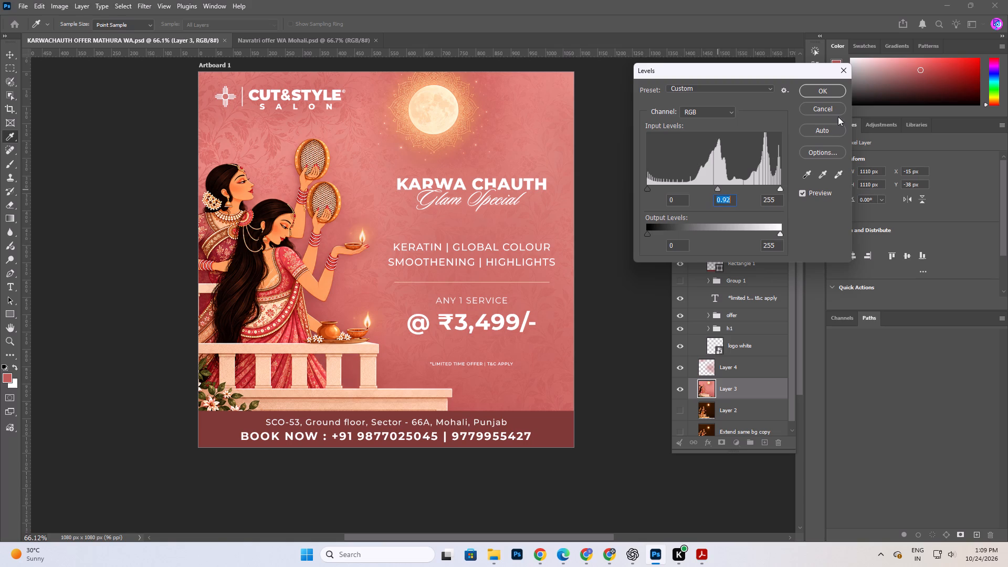
left_click(828, 92)
left_click(120, 313)
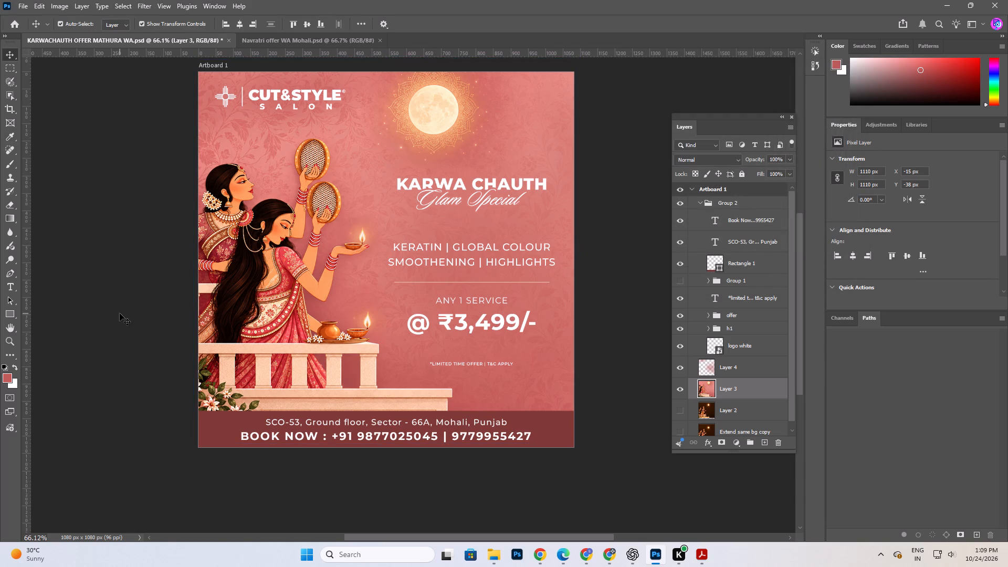
Save the Karwa Chauth creative with the Levels adjustment.
key("space")
key("space")
key("space")
key("space")
key("space")
left_click_drag(530, 329, 514, 351)
key("ctrl+s")
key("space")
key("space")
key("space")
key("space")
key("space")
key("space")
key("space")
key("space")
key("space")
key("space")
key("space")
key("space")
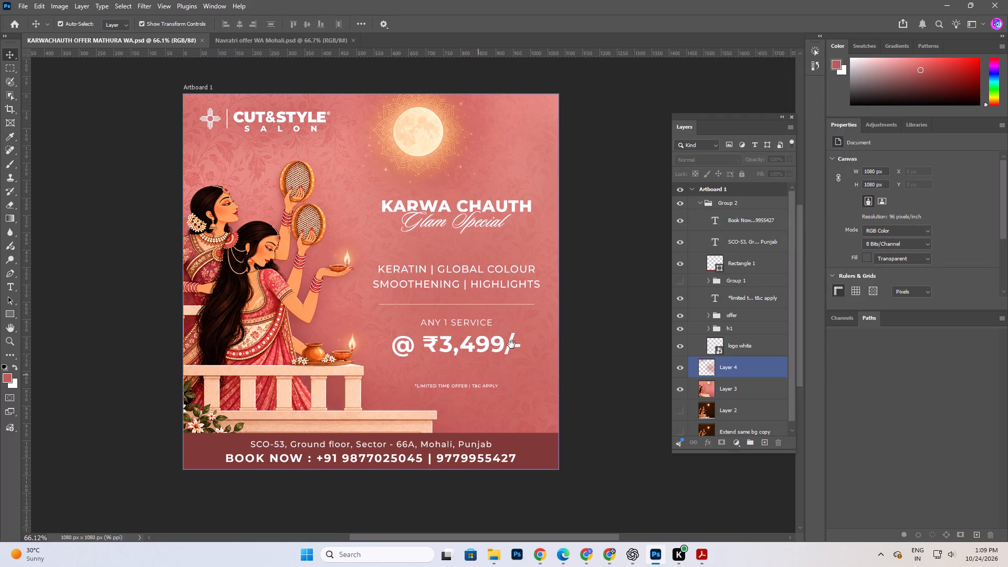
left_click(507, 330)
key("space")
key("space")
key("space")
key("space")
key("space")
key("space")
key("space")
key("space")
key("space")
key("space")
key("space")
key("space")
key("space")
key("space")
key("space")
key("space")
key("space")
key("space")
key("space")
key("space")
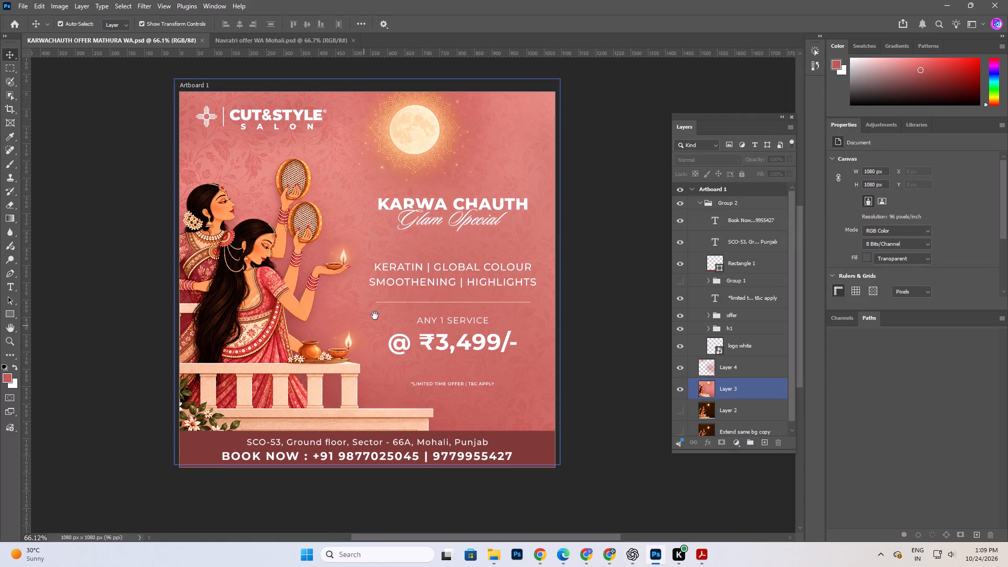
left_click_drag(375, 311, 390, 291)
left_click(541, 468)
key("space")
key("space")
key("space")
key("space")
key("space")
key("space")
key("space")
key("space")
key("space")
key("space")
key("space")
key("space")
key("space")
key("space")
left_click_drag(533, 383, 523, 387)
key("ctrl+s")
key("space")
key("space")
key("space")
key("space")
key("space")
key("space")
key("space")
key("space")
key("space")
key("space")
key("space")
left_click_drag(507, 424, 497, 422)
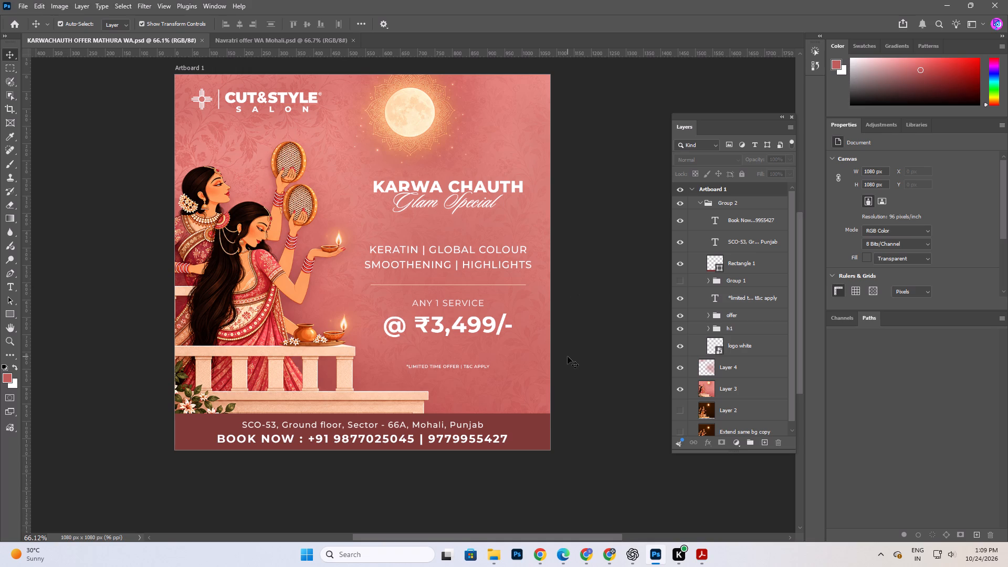
Export the creative as a quality-100 JPEG with Save for Web, browsing the available drives for its destination folder.
left_click(29, 1)
left_click(57, 185)
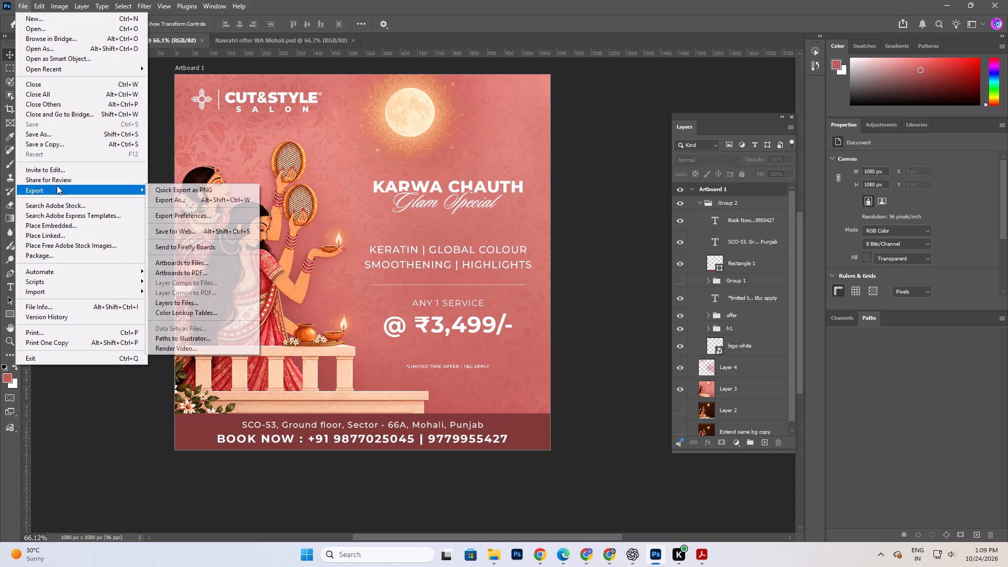
left_click(191, 234)
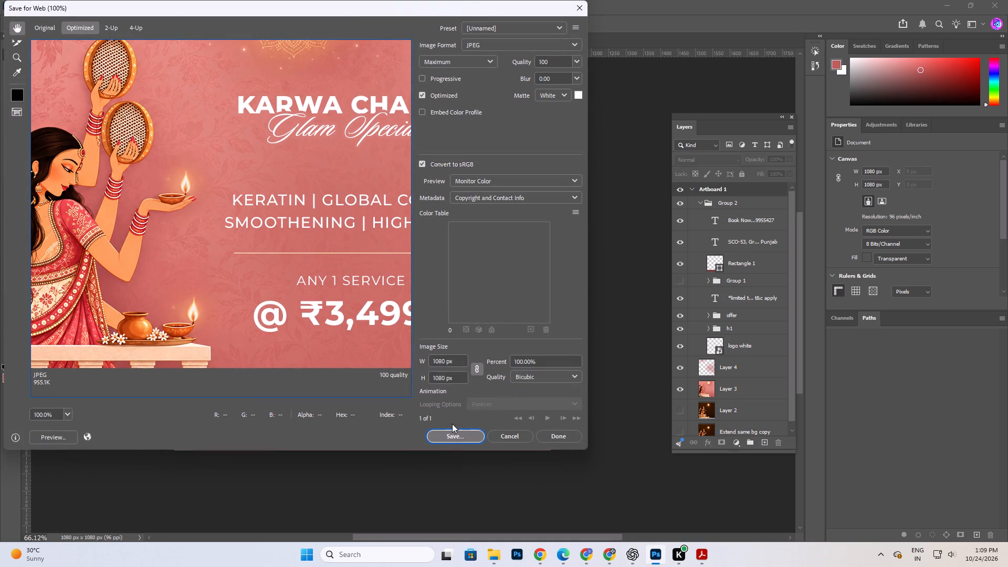
left_click(457, 433)
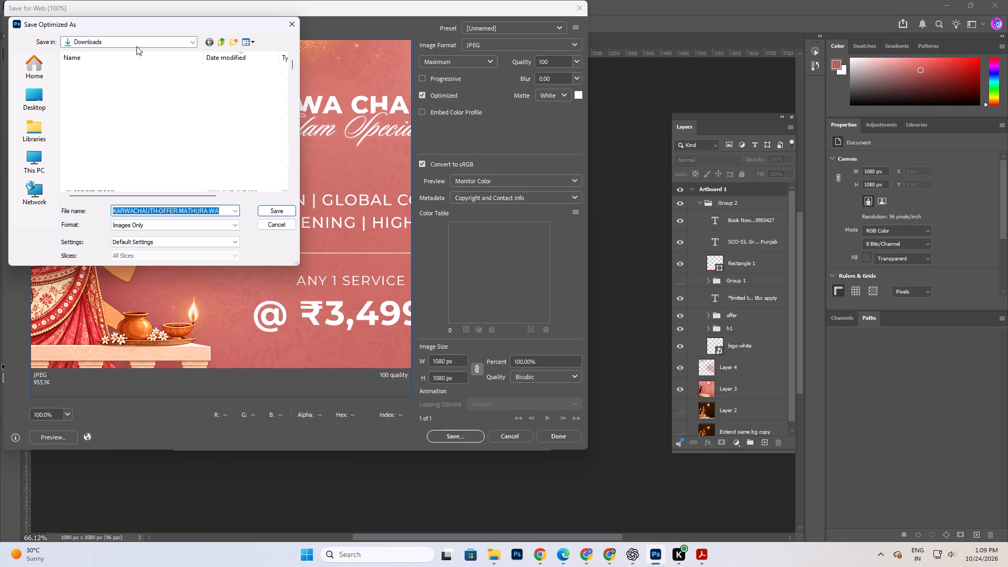
scroll(29, 151, "up", 4)
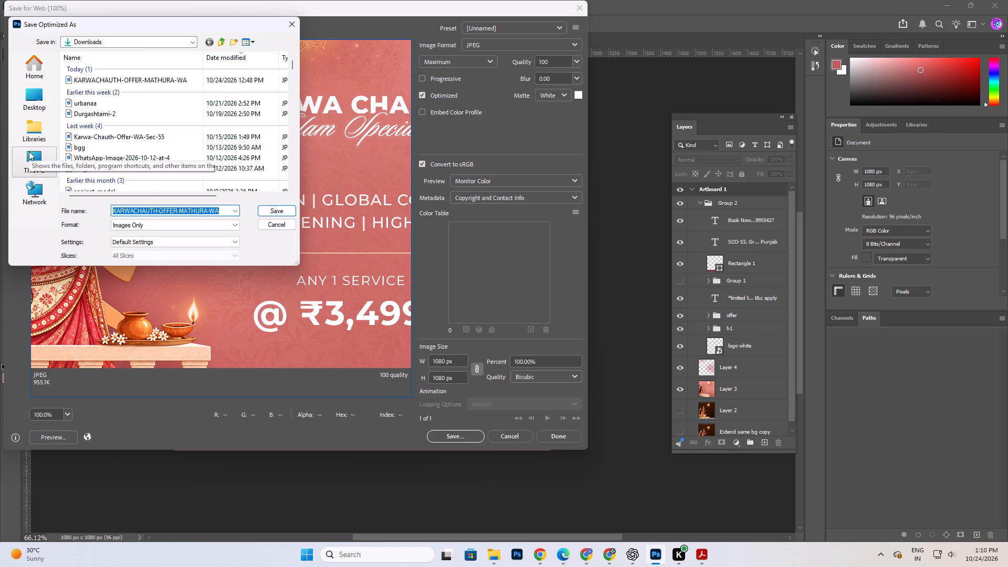
left_click(31, 65)
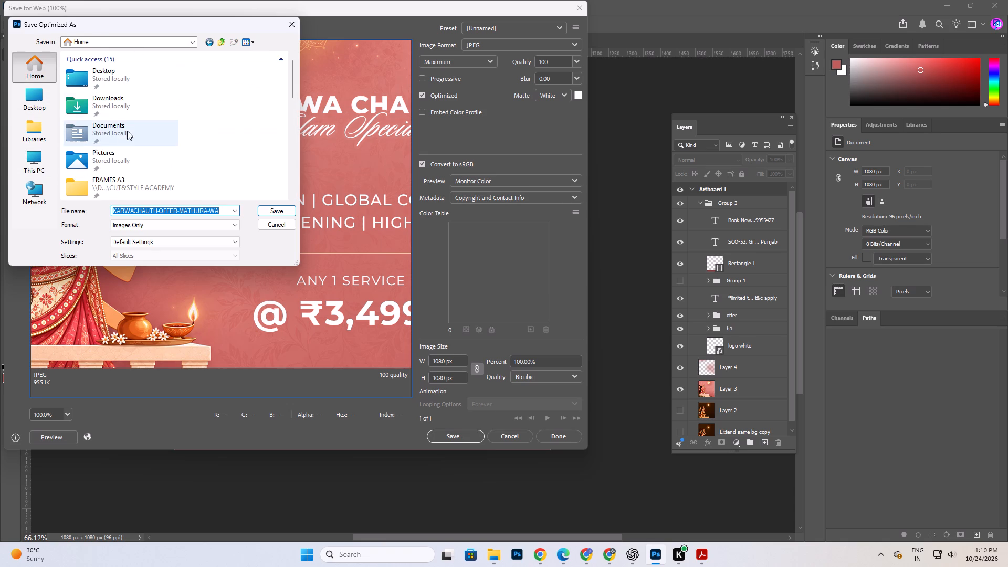
scroll(125, 144, "down", 2)
scroll(125, 144, "up", 1)
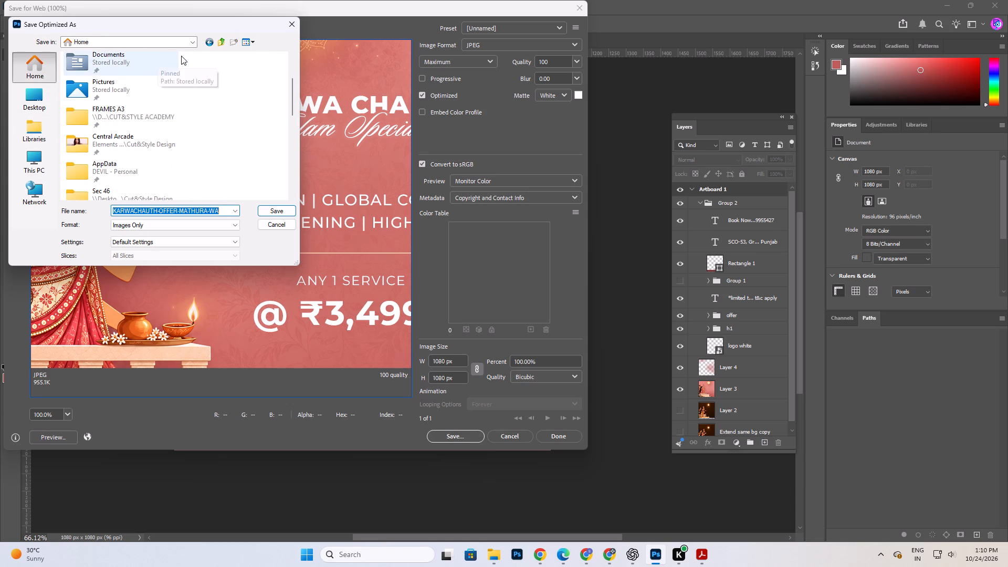
left_click(196, 42)
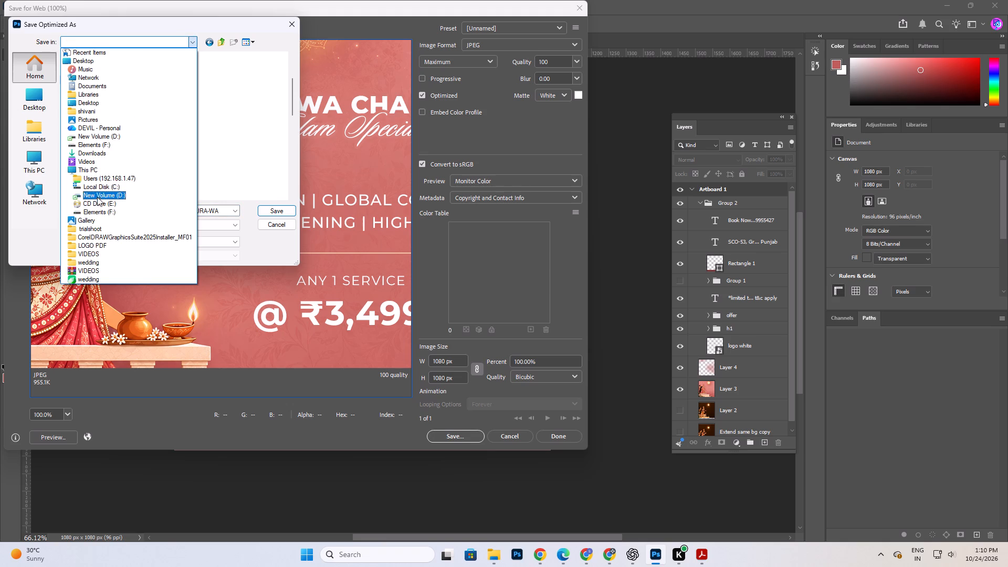
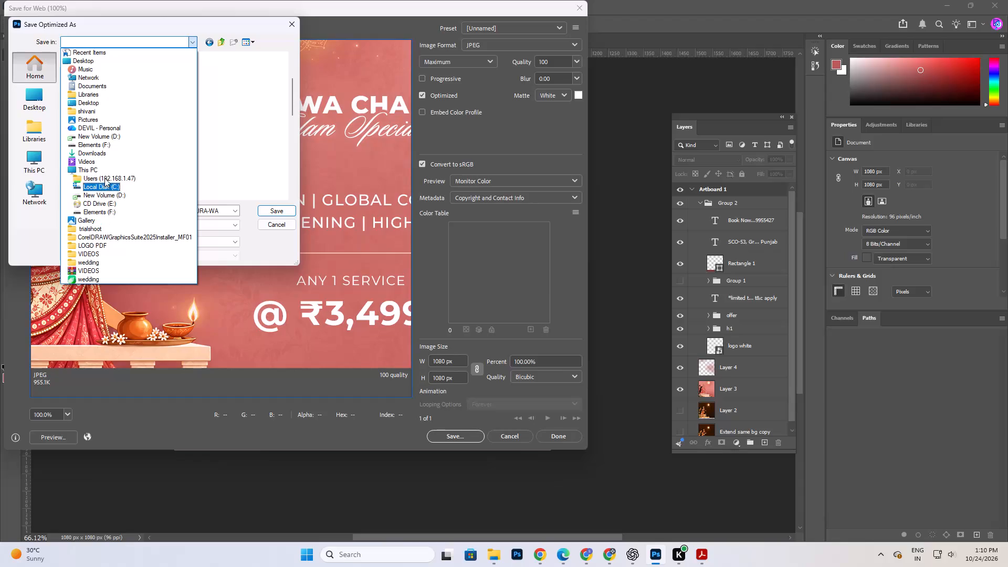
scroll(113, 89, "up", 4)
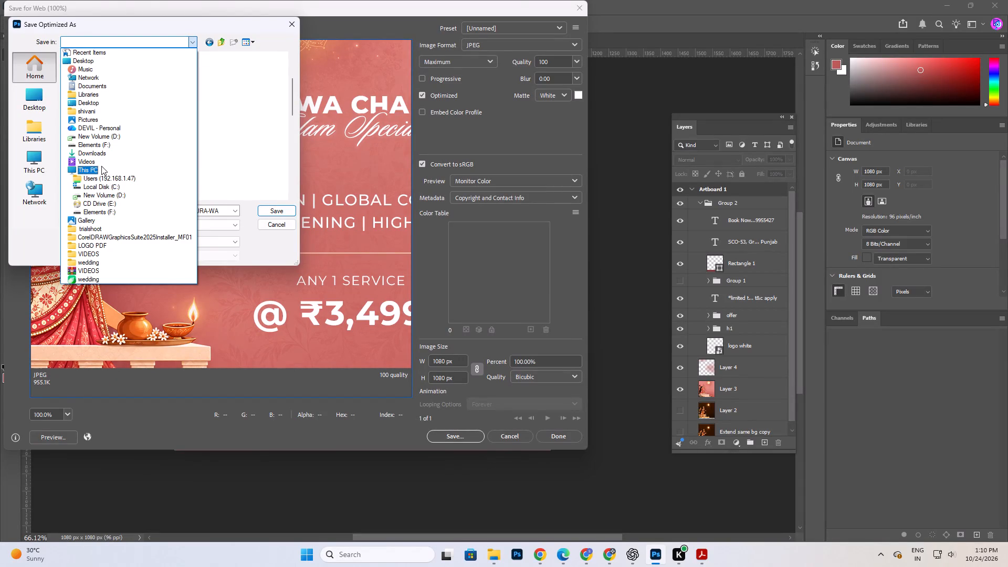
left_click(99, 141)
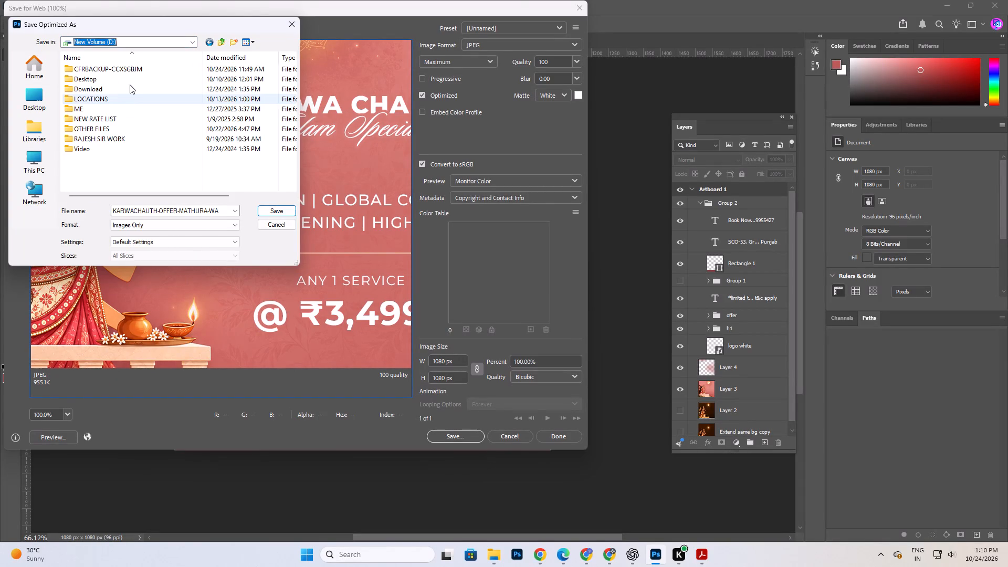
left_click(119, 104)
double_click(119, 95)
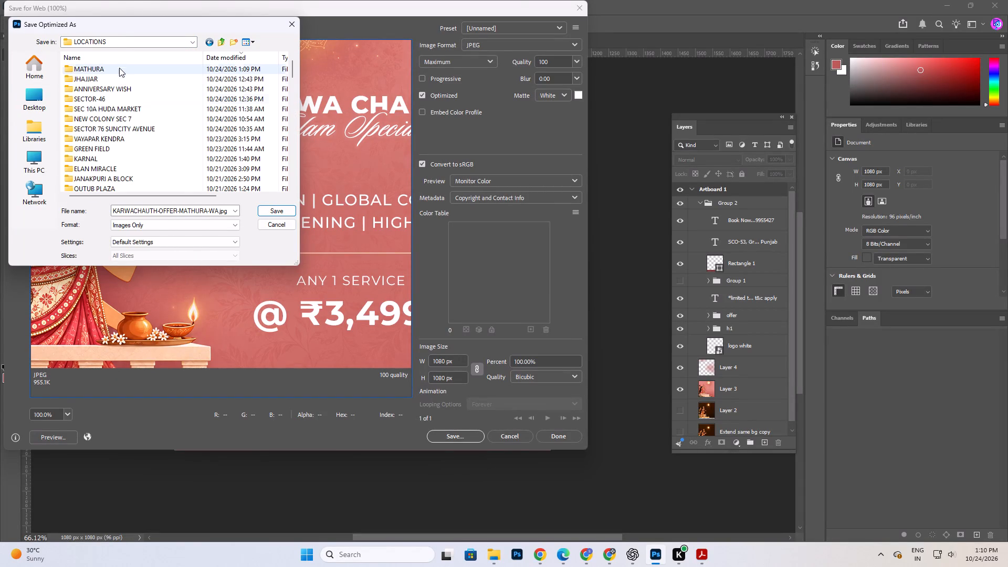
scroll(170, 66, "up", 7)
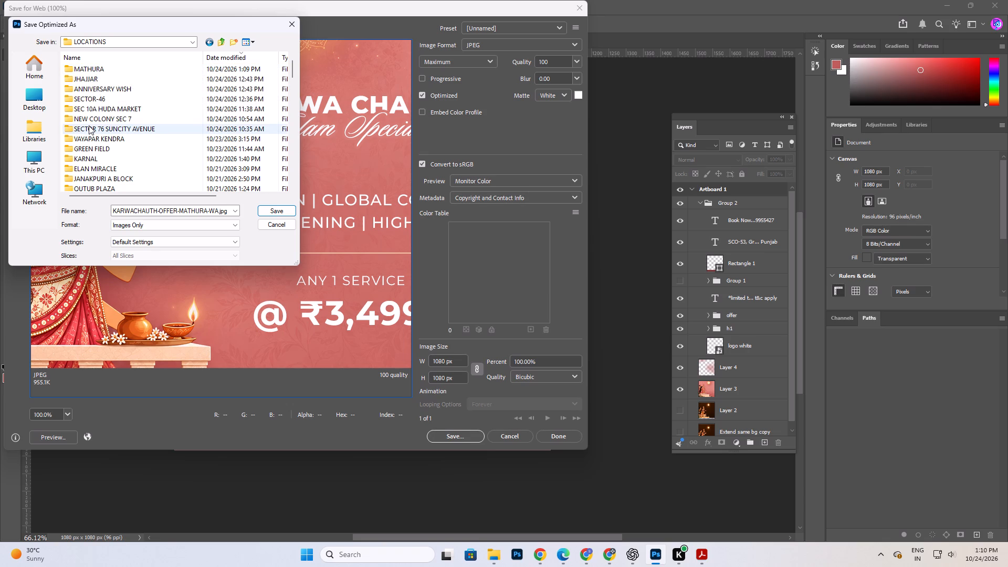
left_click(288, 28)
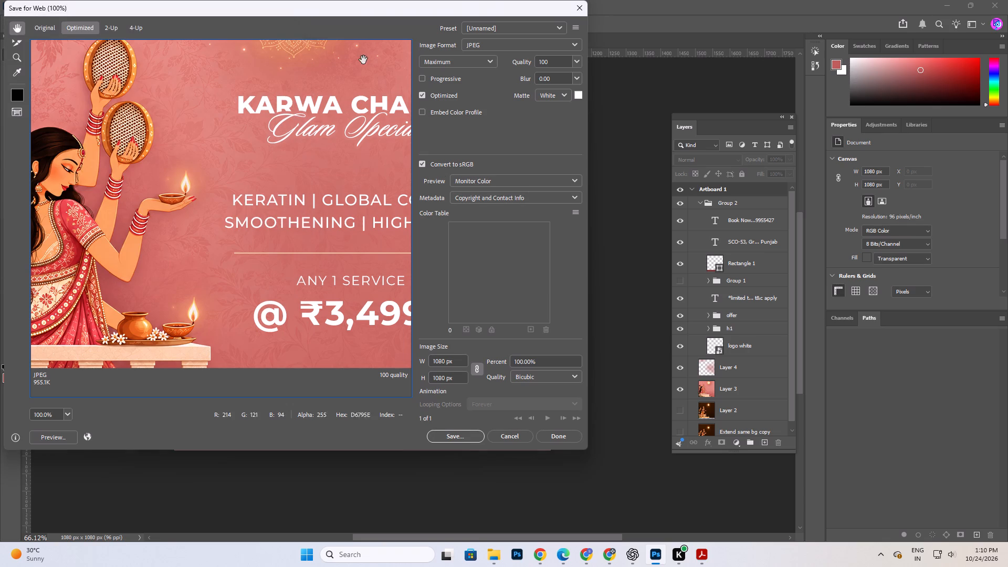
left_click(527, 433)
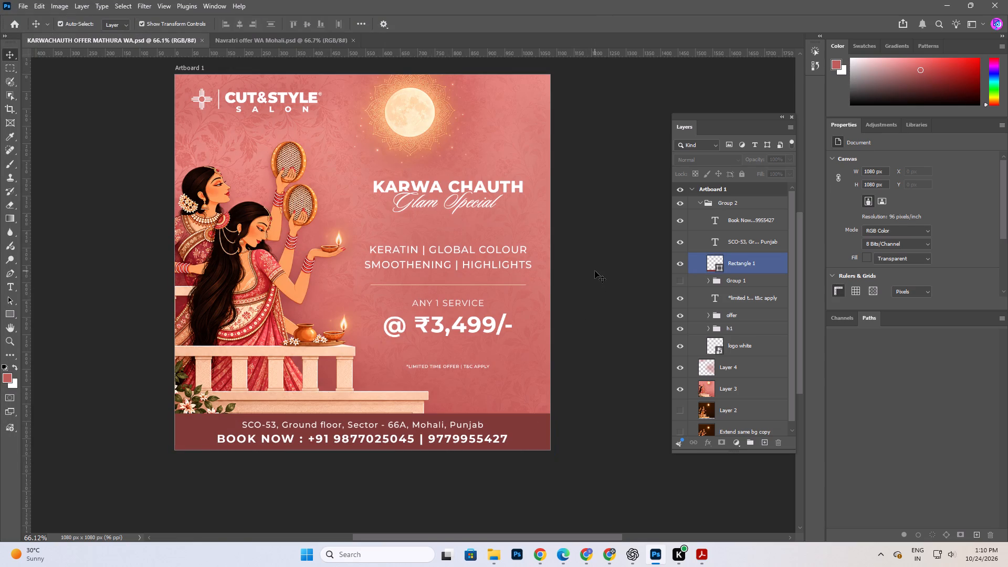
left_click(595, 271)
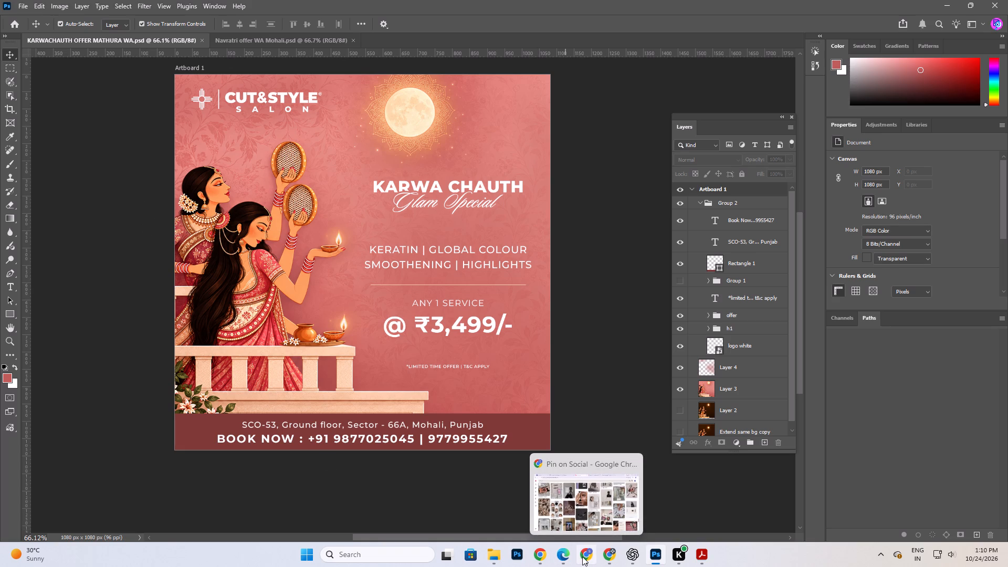
Switch to Chrome and review the assigned marketing tasks in the Task Tracker dashboard.
left_click(533, 556)
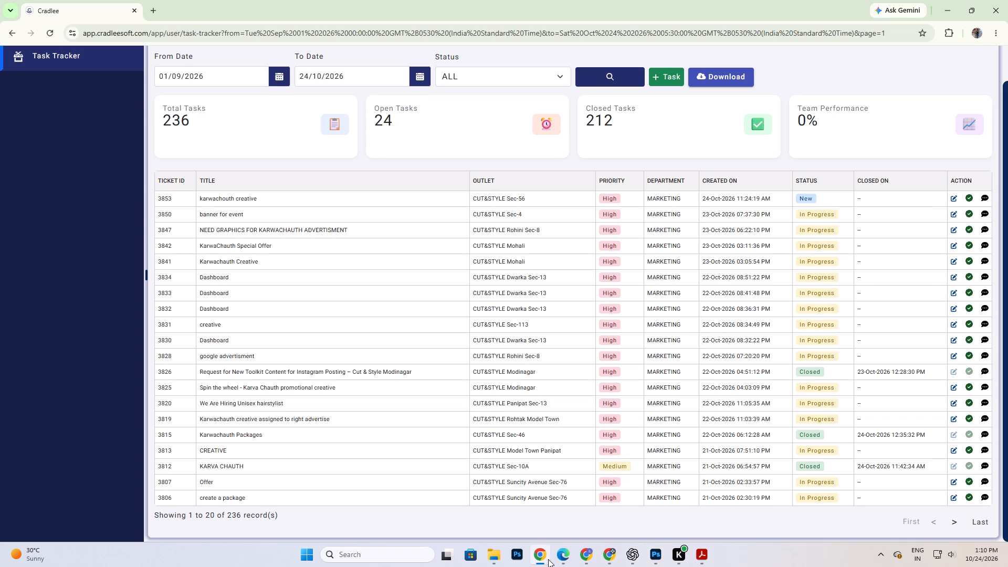
left_click(586, 560)
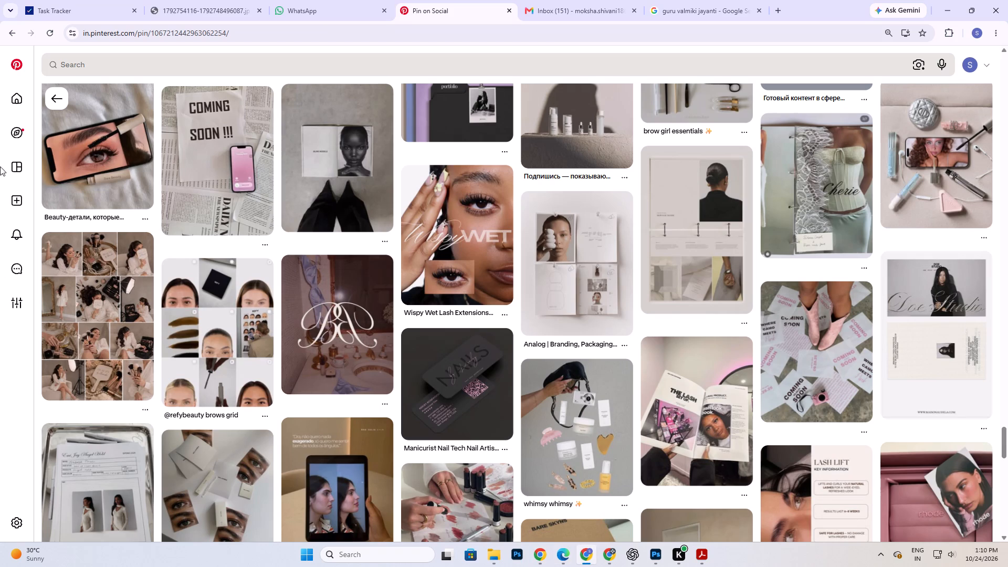
left_click(26, 0)
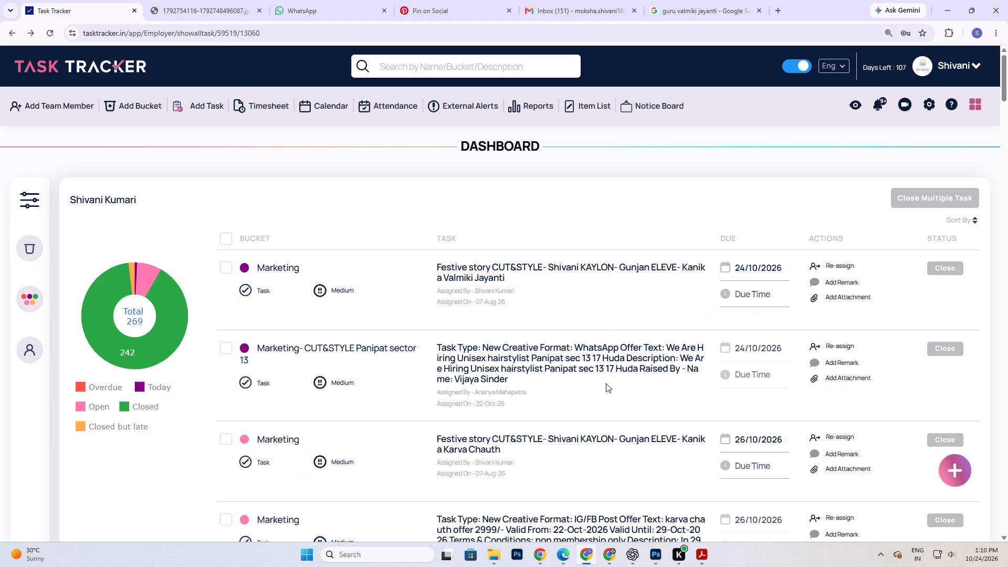
scroll(583, 400, "down", 3)
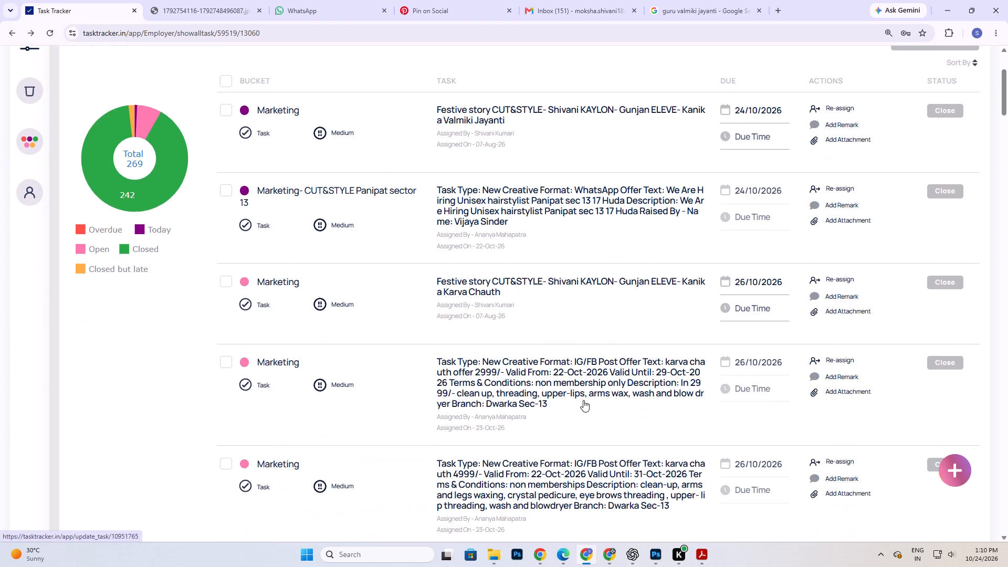
Back in Photoshop, save the creative as KARWACHAUTH OFFER MOHALI WA in PSD format in the MOHALI folder under LOCATIONS on drive D.
left_click(654, 554)
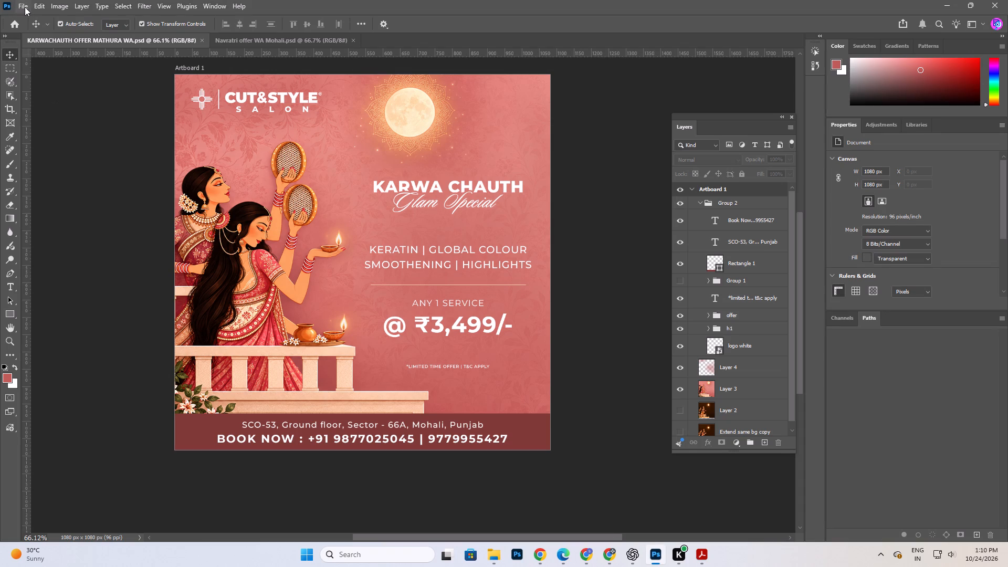
left_click(25, 7)
left_click(52, 135)
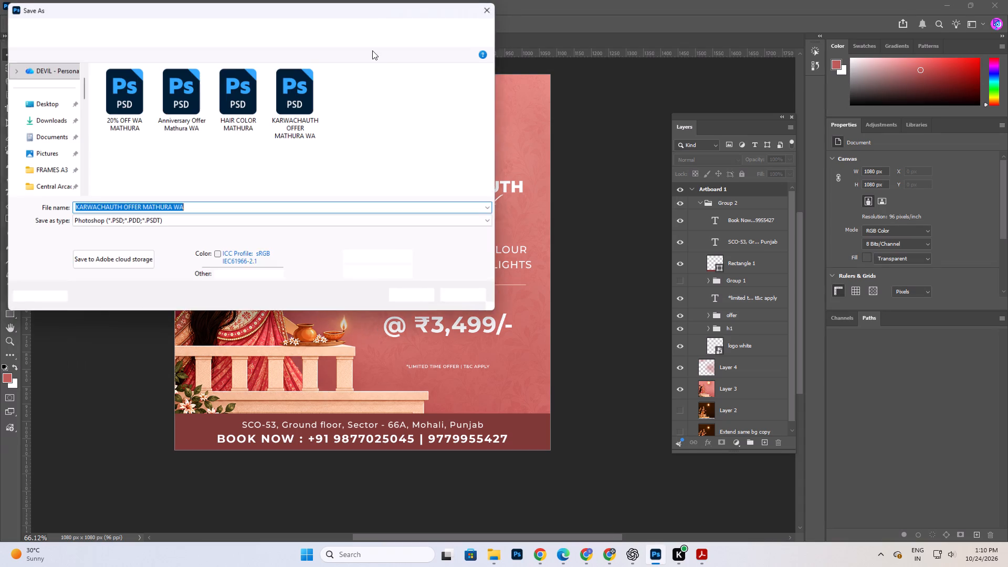
left_click(178, 29)
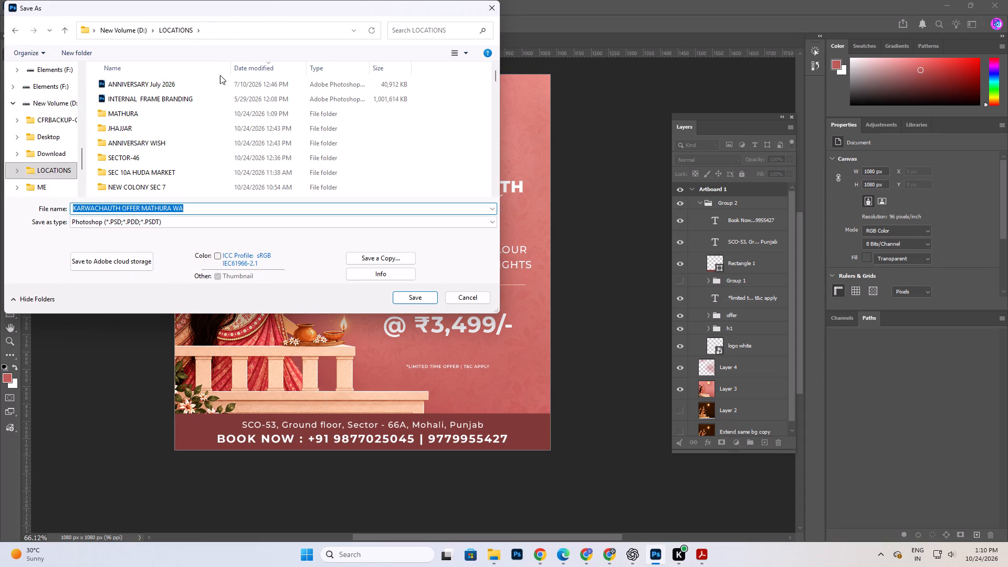
left_click(168, 127)
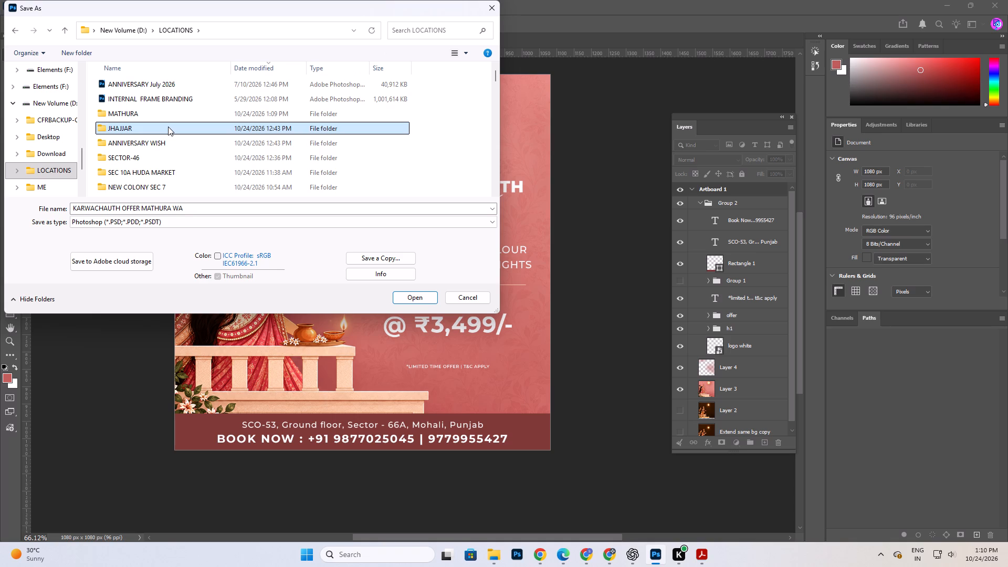
type("moh")
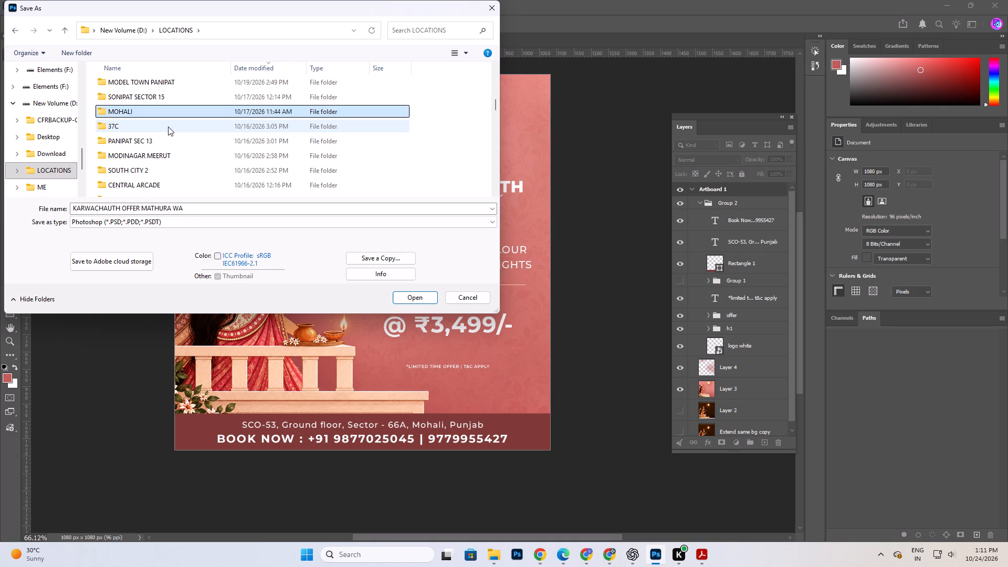
double_click(174, 111)
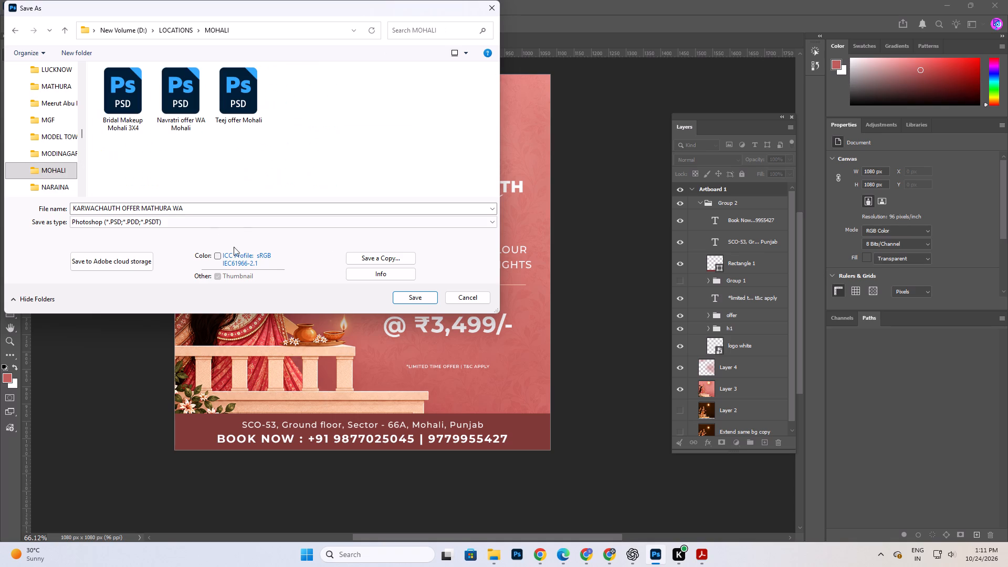
left_click(150, 204)
double_click(155, 205)
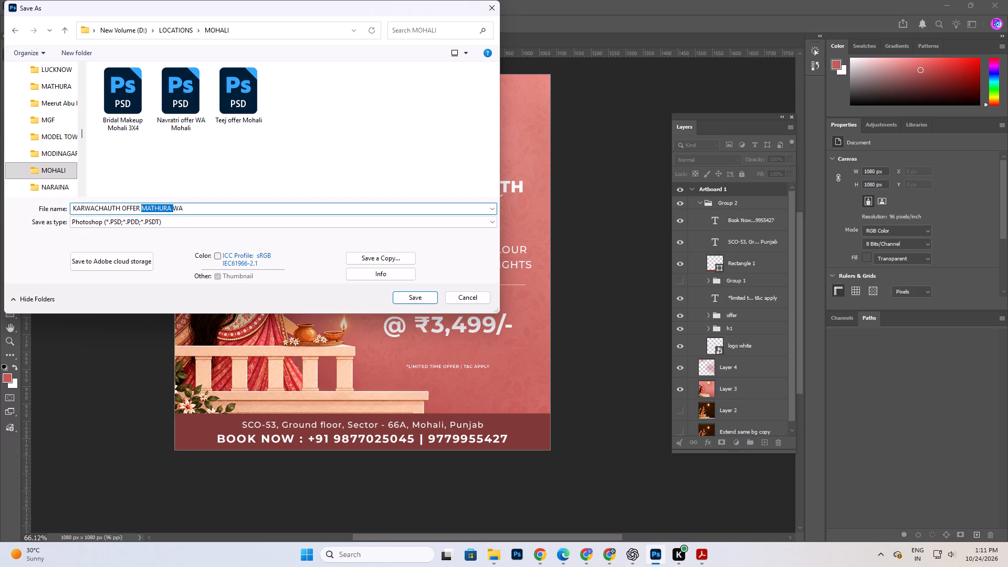
type("MOHALI")
key("space")
key("Return")
key("Return")
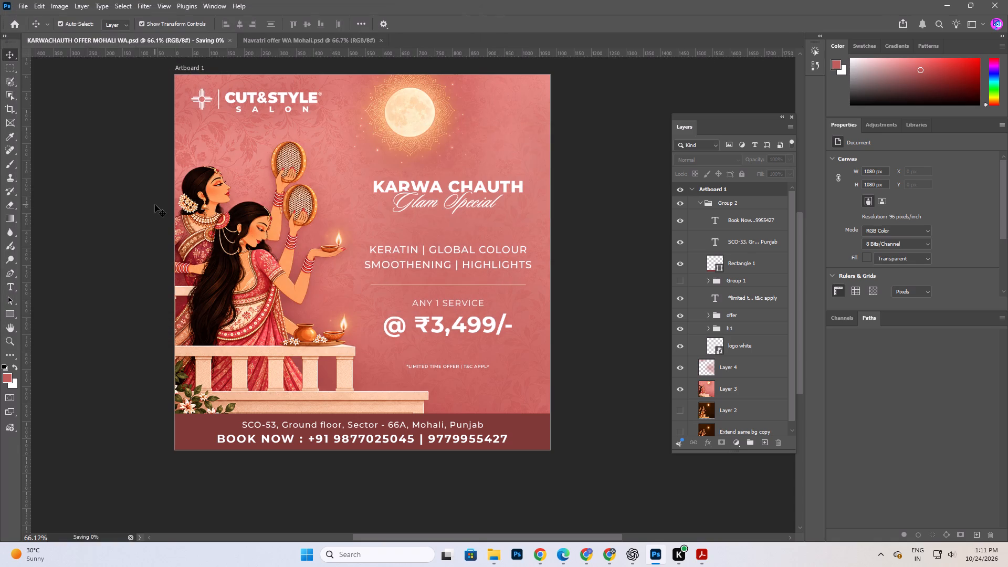
key("ctrl+s")
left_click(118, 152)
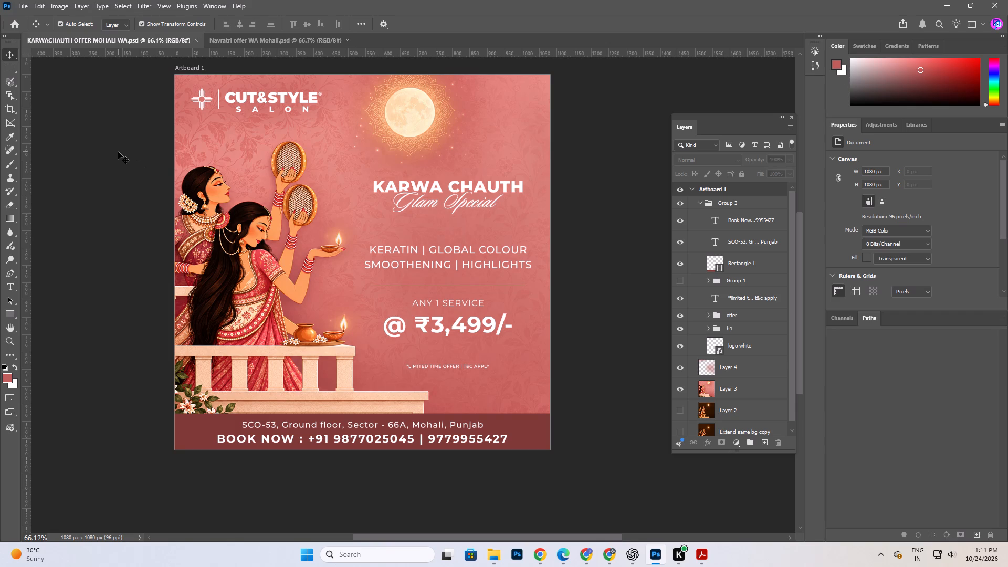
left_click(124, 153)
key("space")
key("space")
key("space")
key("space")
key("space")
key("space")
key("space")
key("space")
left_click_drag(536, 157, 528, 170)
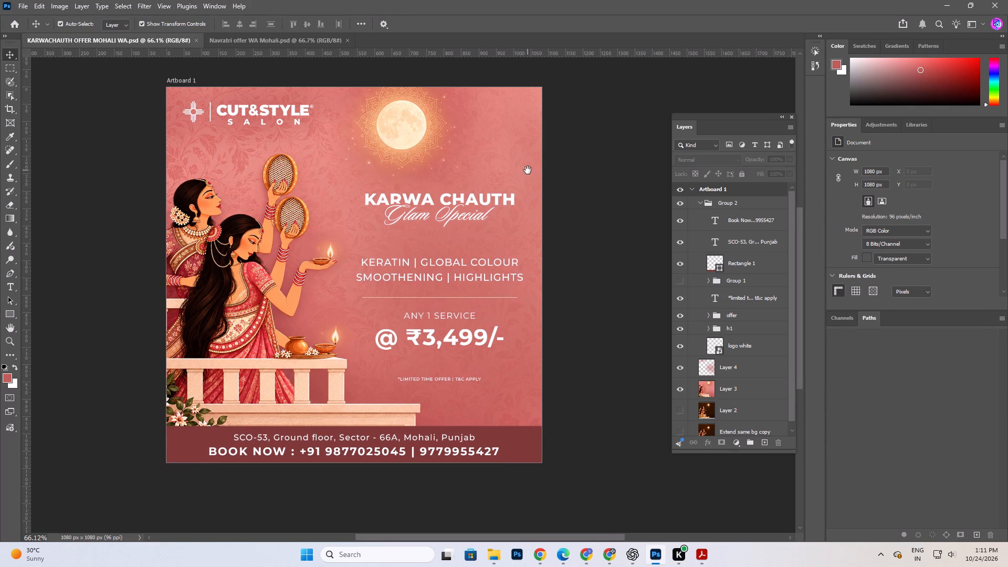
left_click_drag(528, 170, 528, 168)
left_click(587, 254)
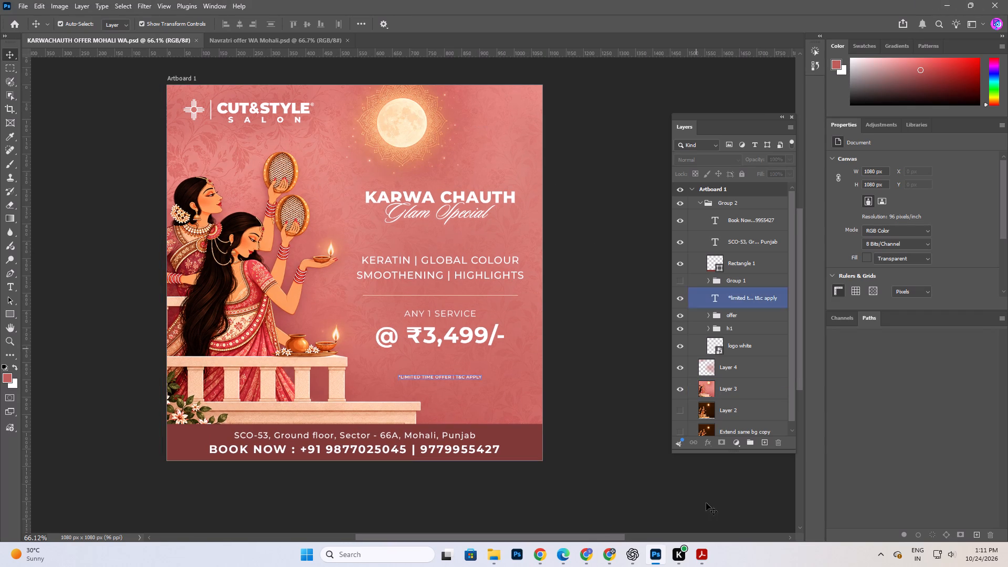
Export the creative with Save for Web as the quality-100 JPEG KARWACHAUTH-OFFER-MOHALI-WA in the MOHALI folder under LOCATIONS on drive D.
left_click(16, 6)
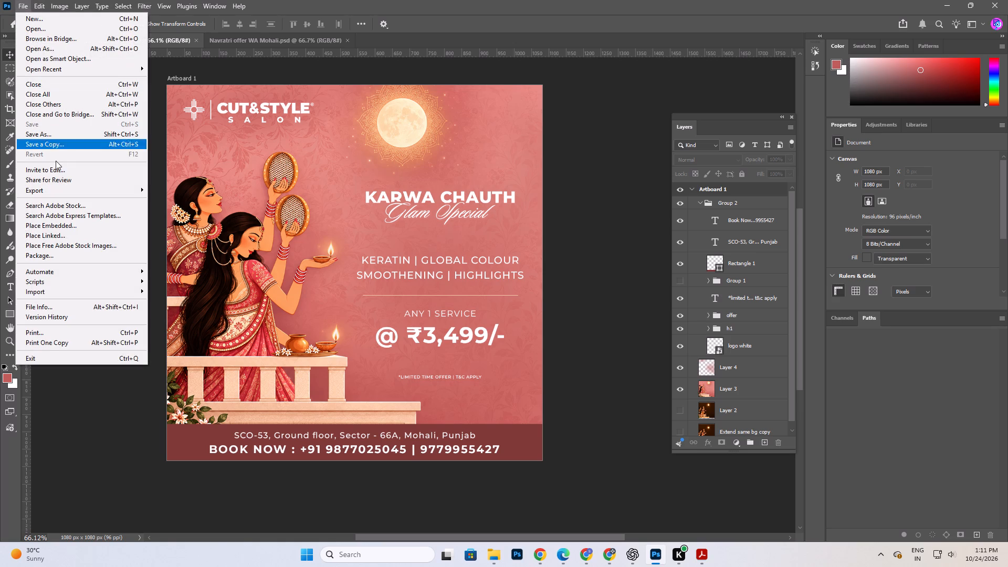
left_click(56, 187)
left_click(226, 228)
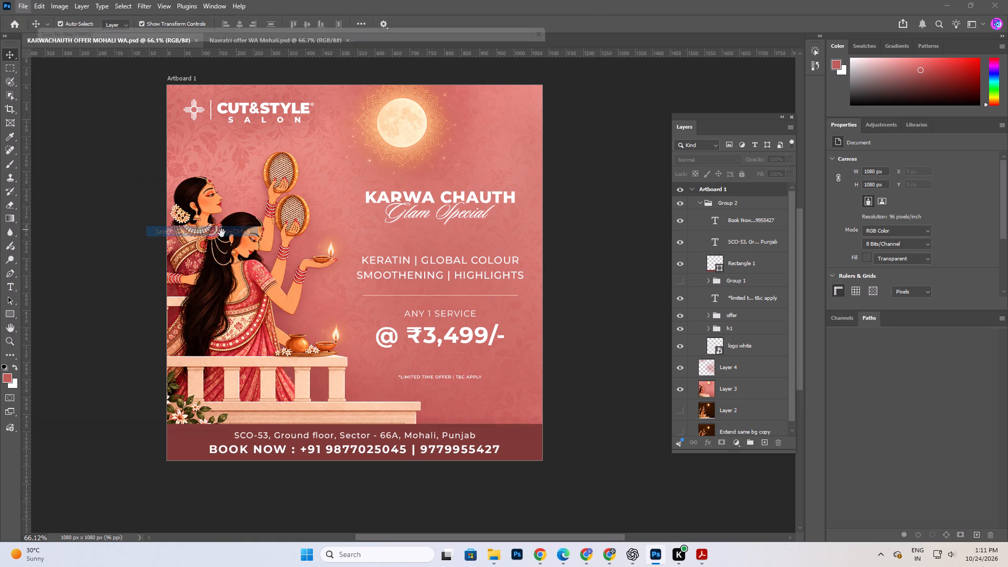
left_click(449, 431)
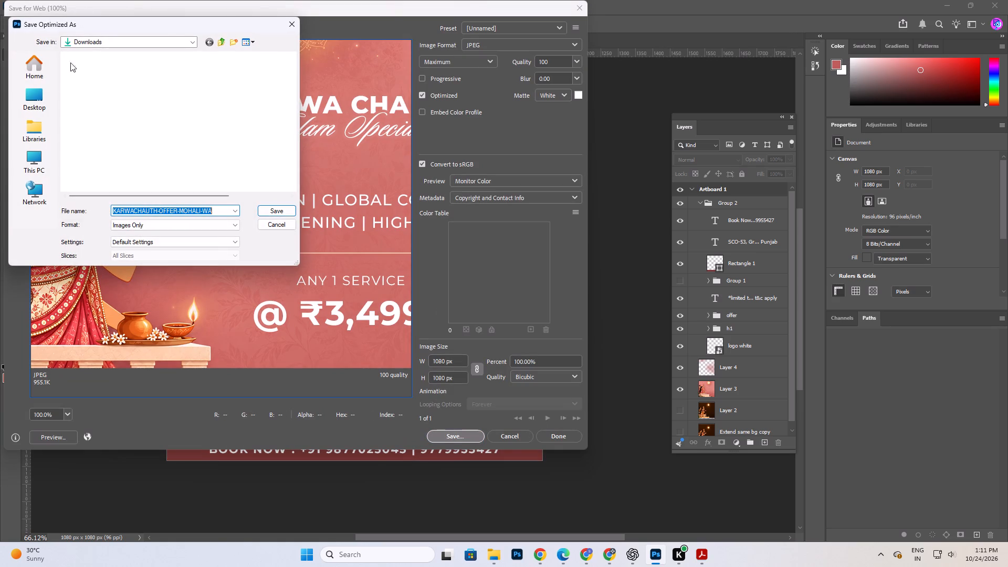
left_click(195, 43)
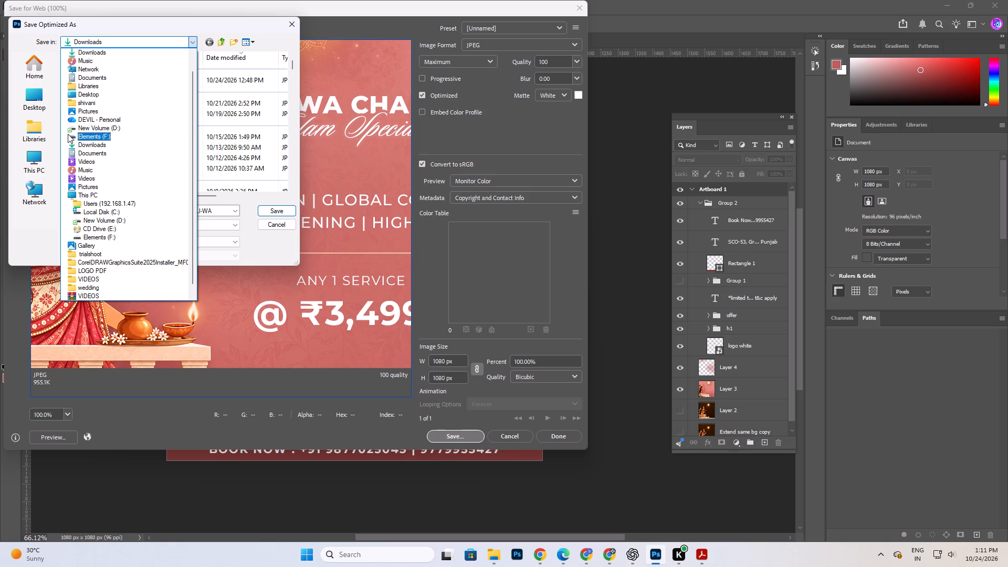
left_click(34, 92)
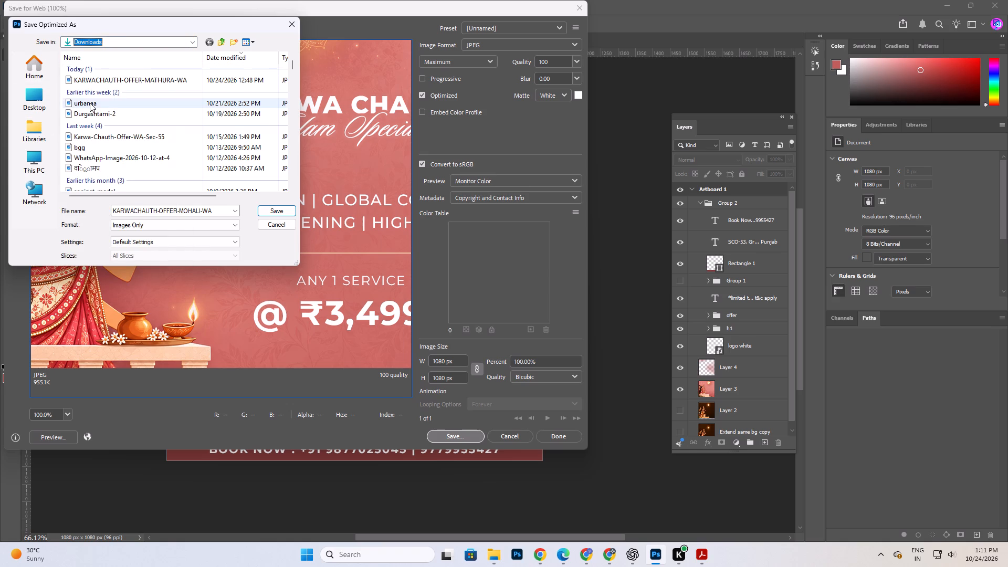
scroll(90, 103, "up", 3)
scroll(118, 96, "down", 3)
left_click(31, 97)
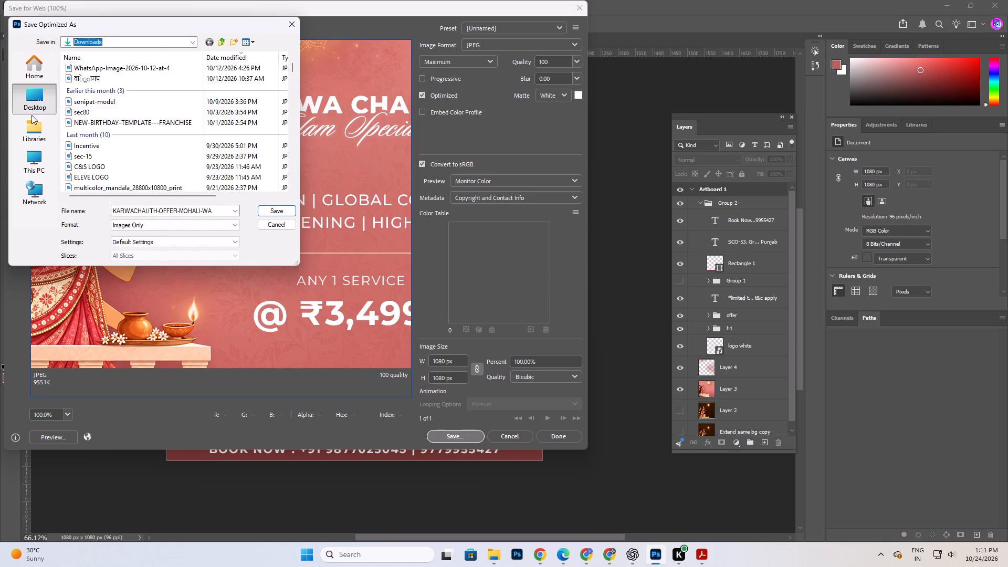
left_click(32, 132)
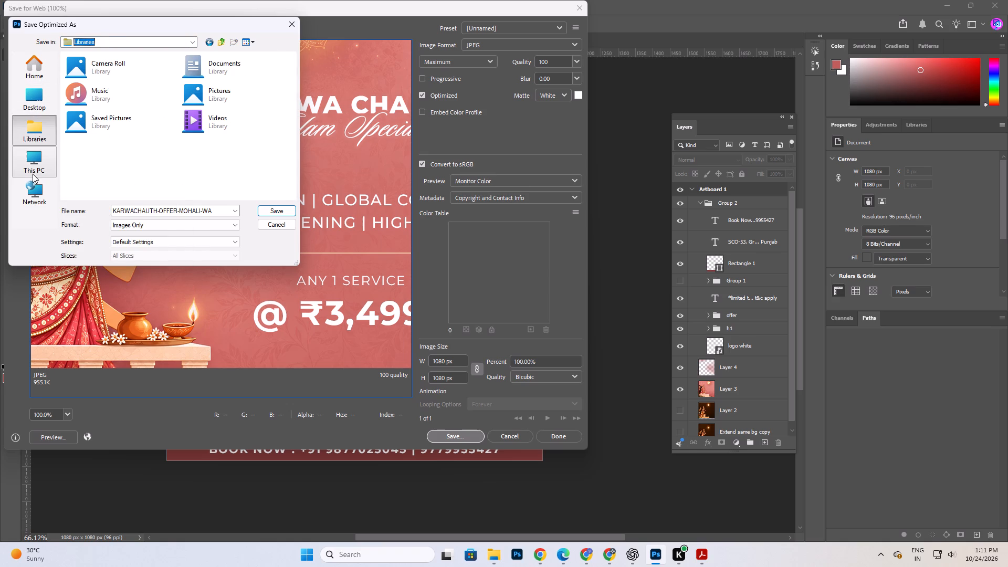
left_click(162, 42)
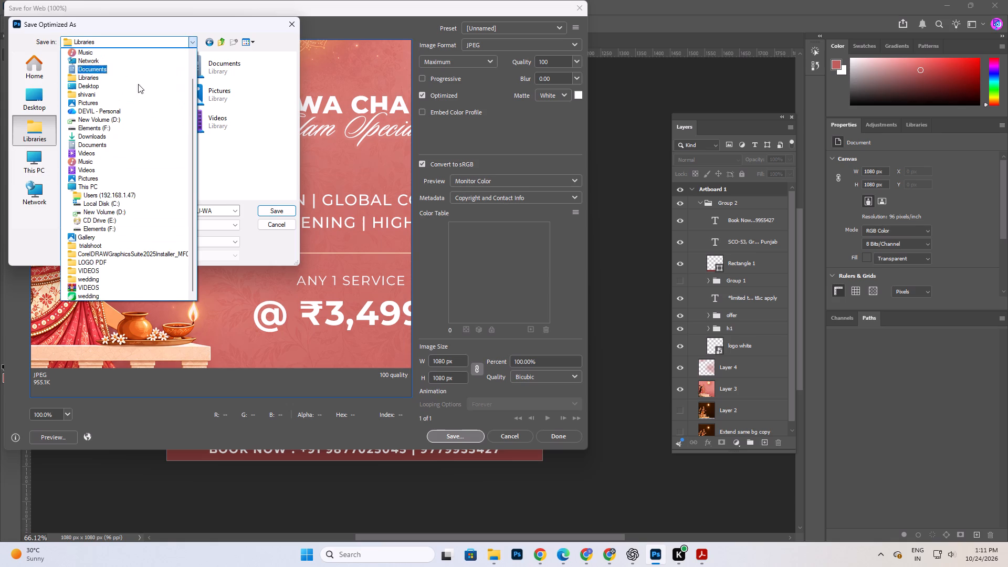
left_click(110, 120)
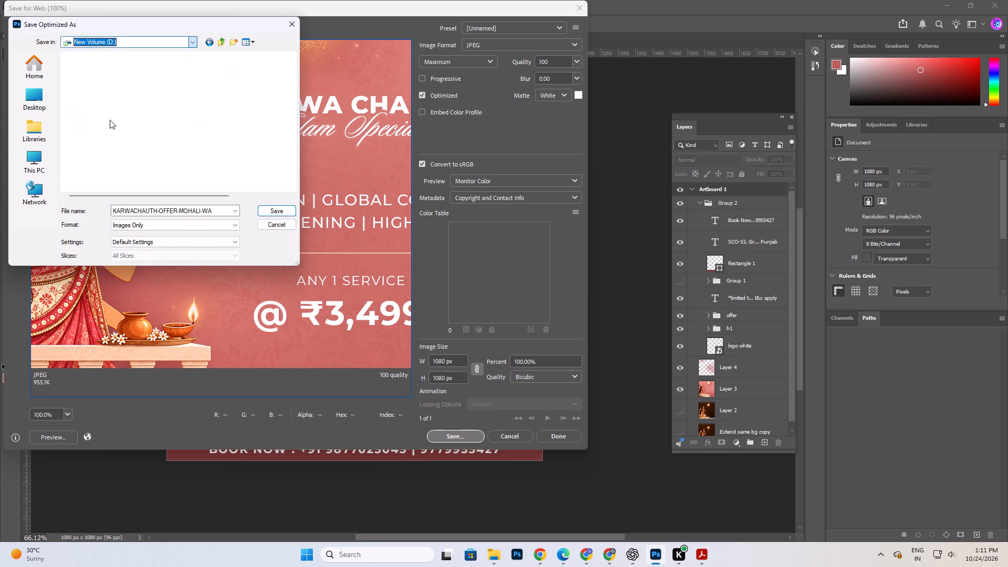
double_click(101, 98)
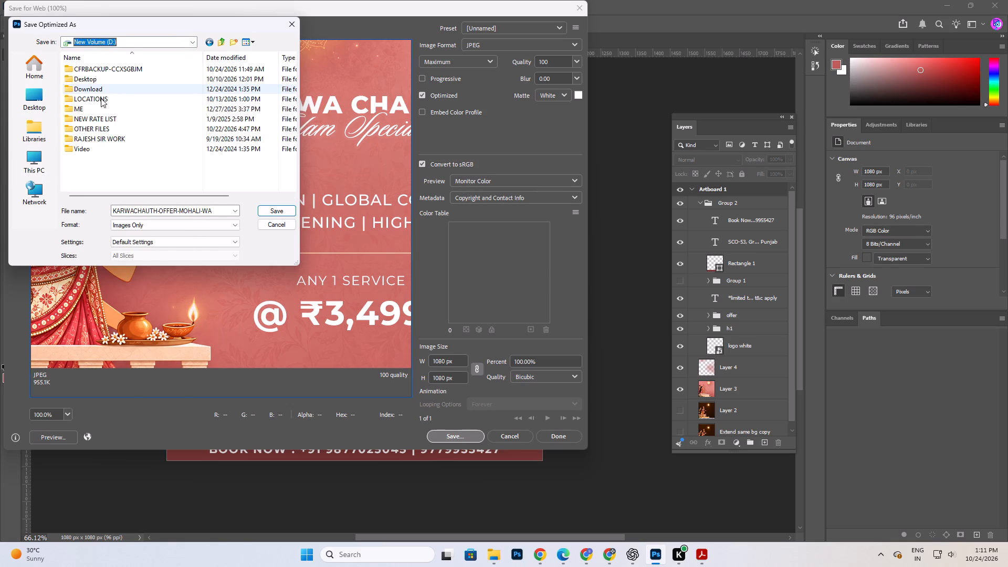
double_click(102, 72)
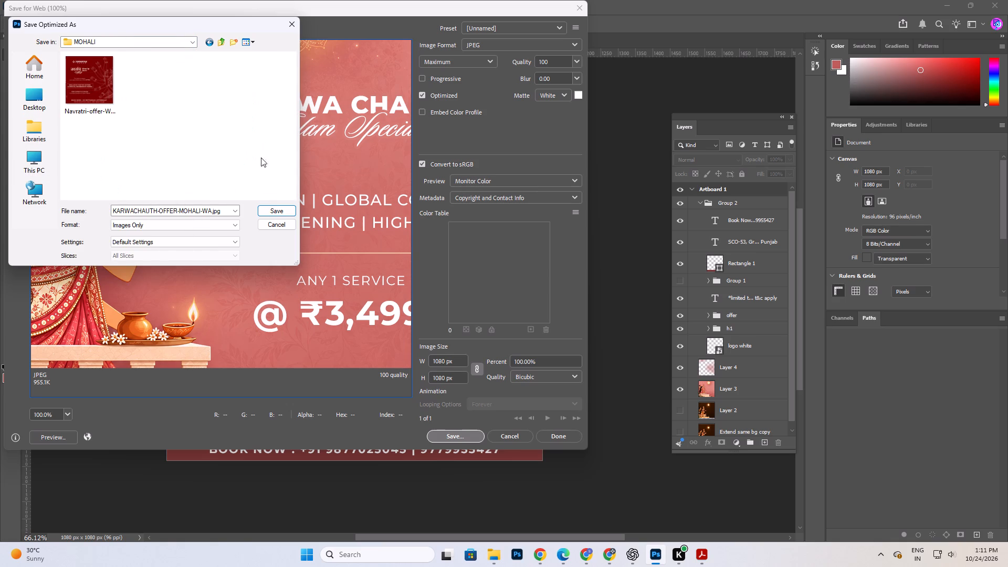
left_click(274, 210)
left_click(48, 185)
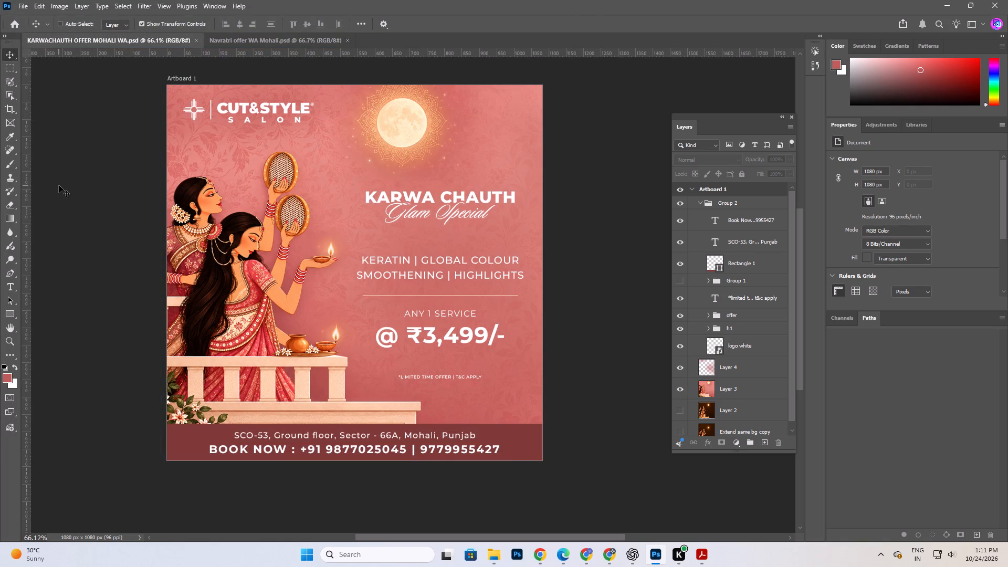
Save the KARWACHAUTH OFFER MOHALI WA document and close the Navratri offer WA Mohali document.
key("ctrl+s")
left_click(224, 45)
left_click(144, 186)
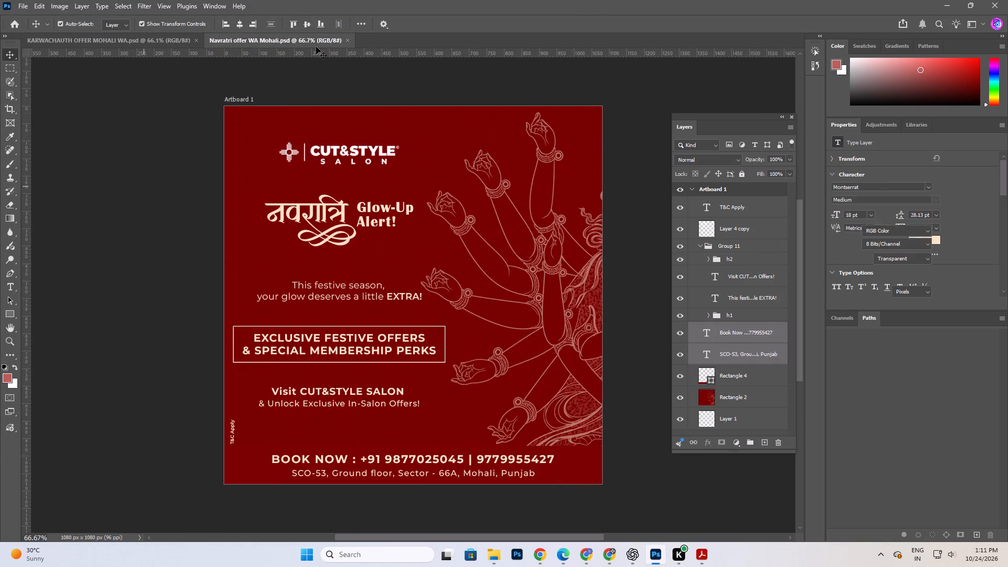
left_click(351, 40)
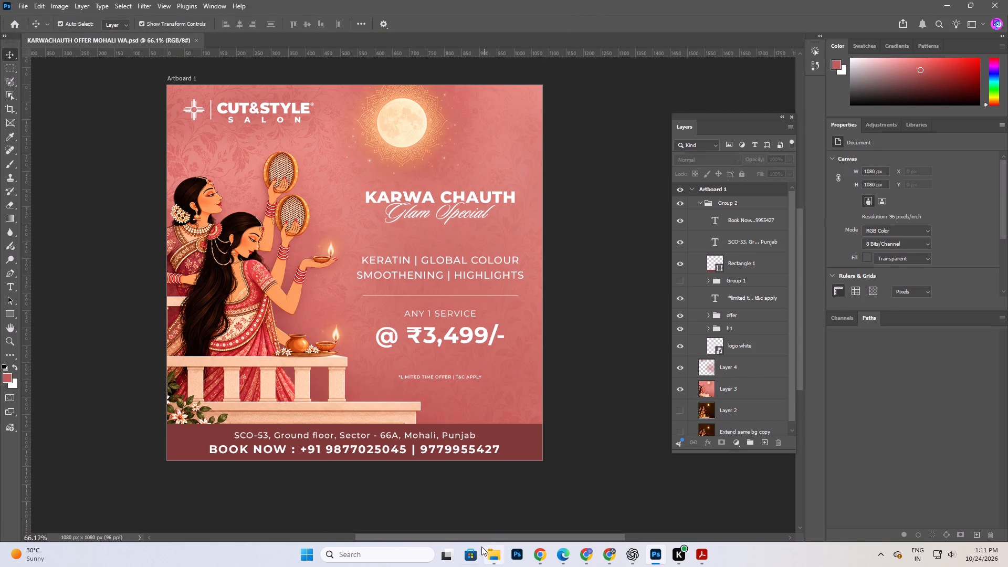
Switch to File Explorer, open the exported KARWACHAUTH-OFFER-MOHALI-WA JPEG from the MOHALI folder, inspect it at full-window size, and close the viewer.
left_click(490, 555)
left_click(372, 197)
double_click(334, 105)
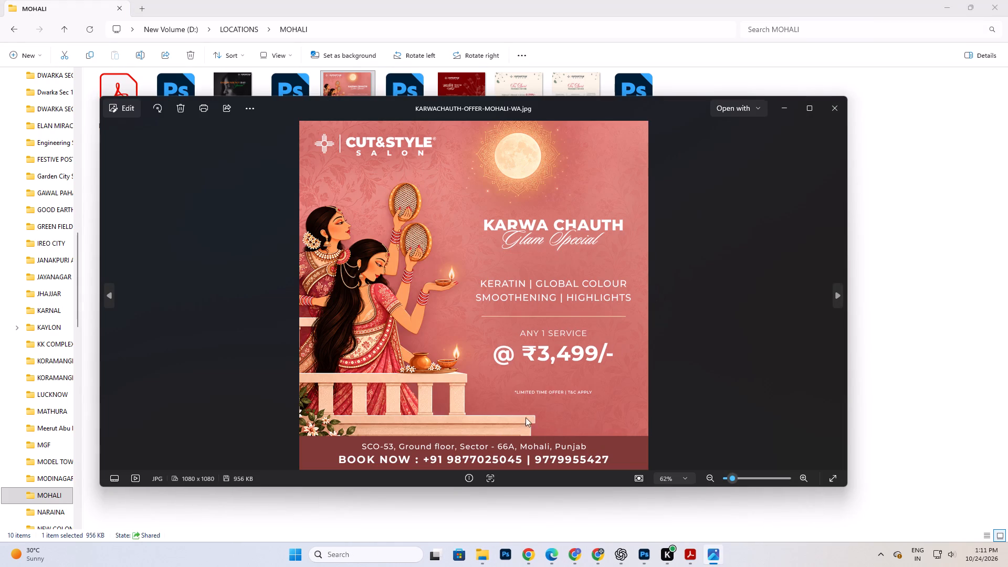
left_click(817, 110)
scroll(753, 238, "down", 1)
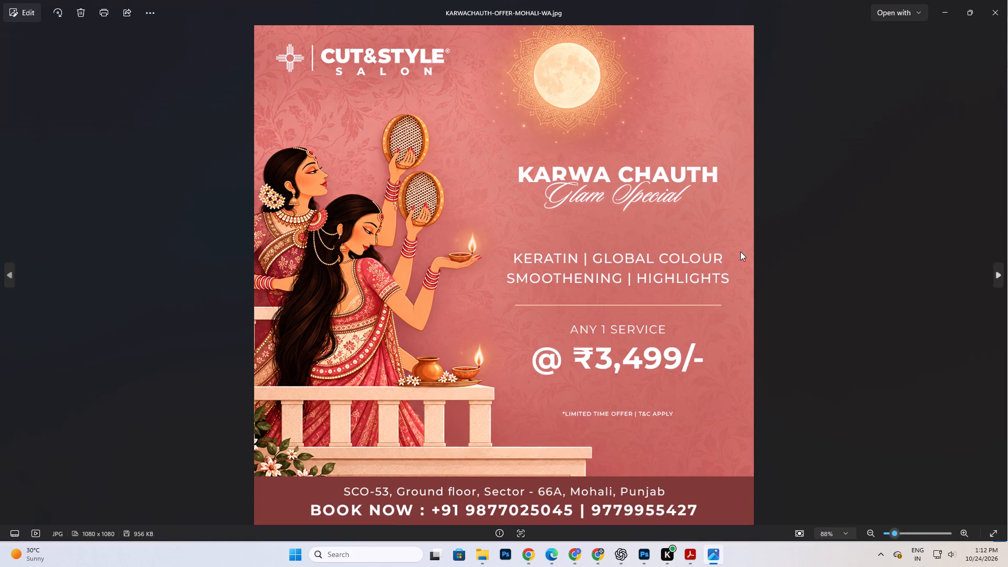
scroll(434, 274, "up", 6)
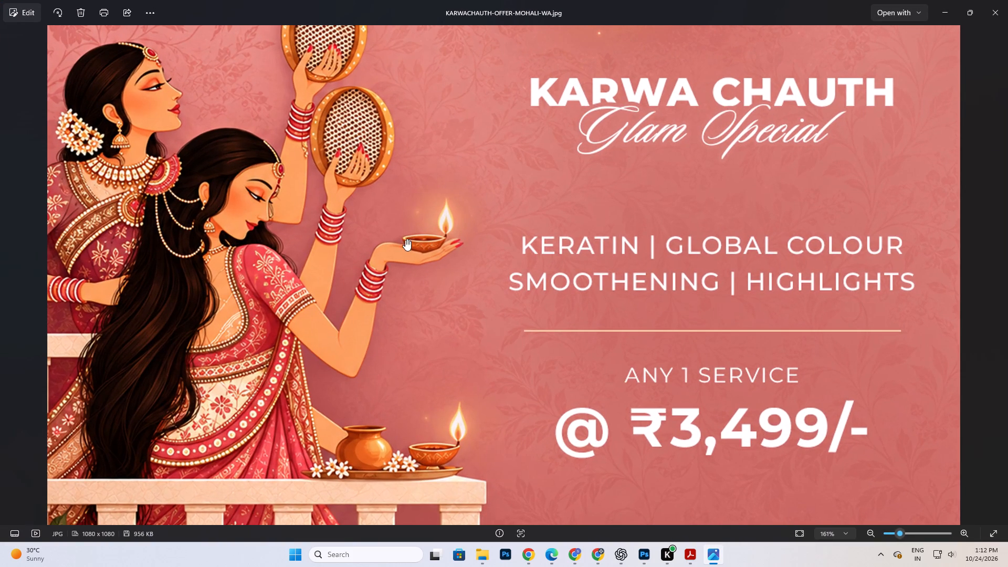
scroll(403, 224, "down", 11)
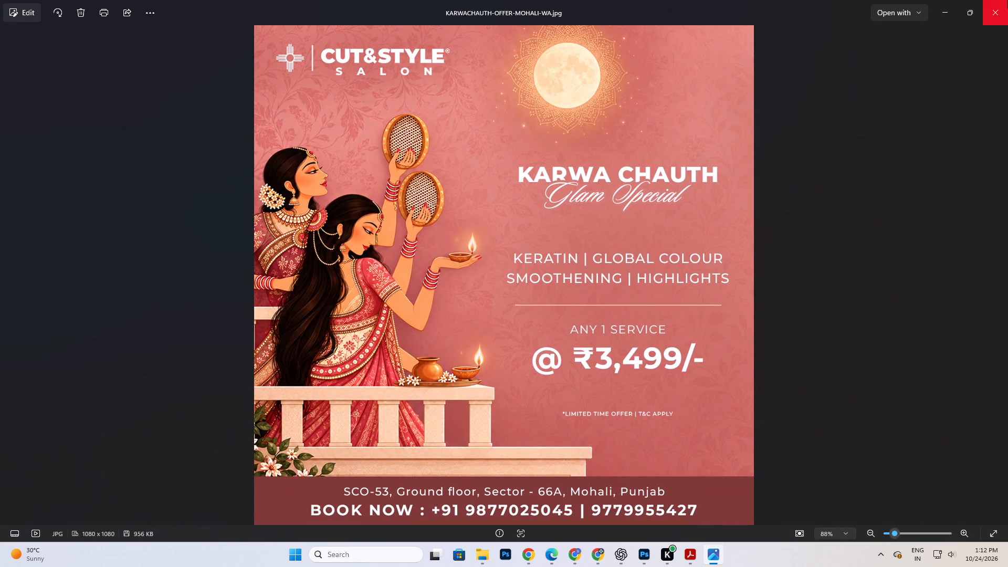
left_click(1007, 0)
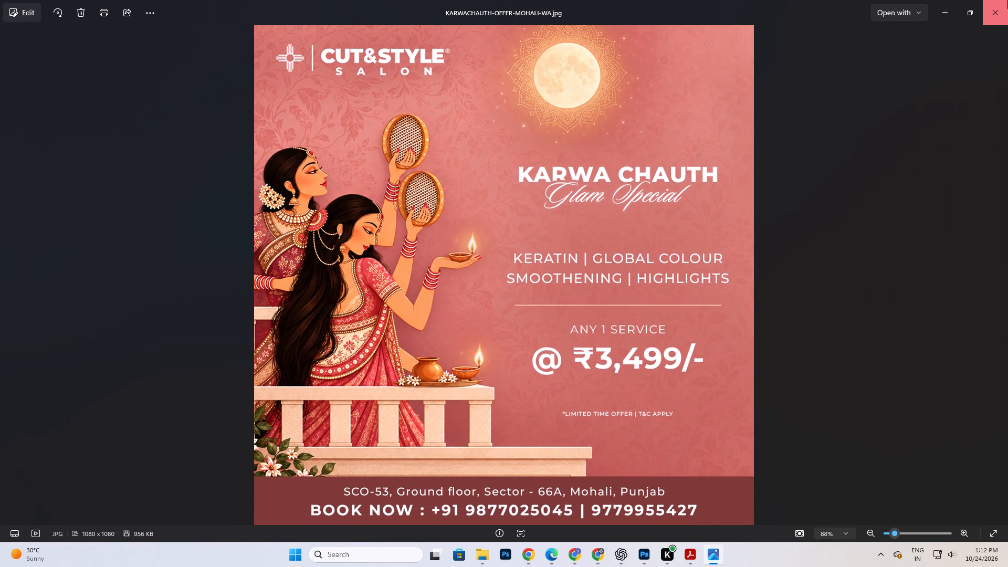
left_click(545, 481)
Switch to Chrome and read through the Task Tracker's open marketing tasks, down to the CUT&STYLE Mohali requests due 27/10/2026.
left_click(587, 560)
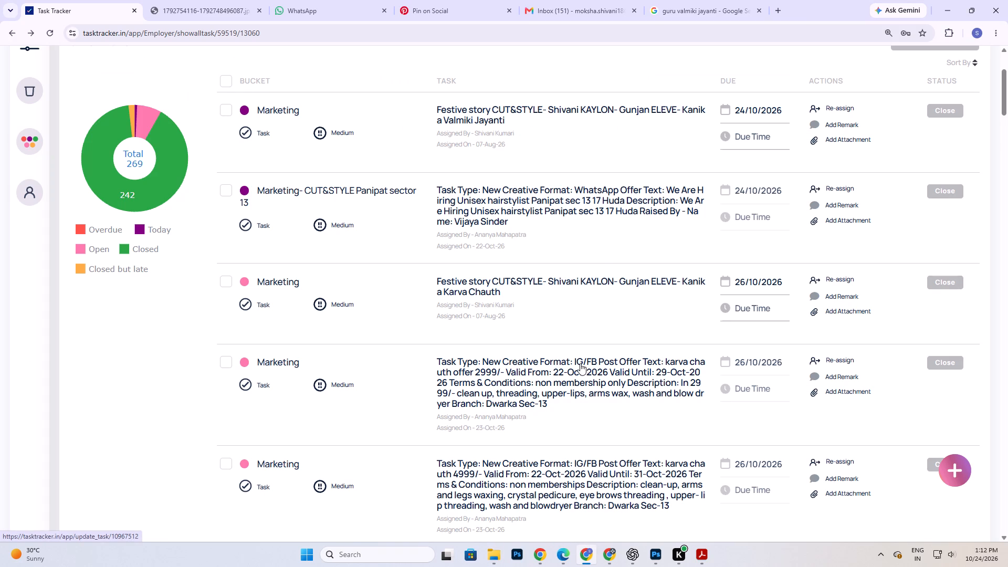
scroll(580, 363, "down", 6)
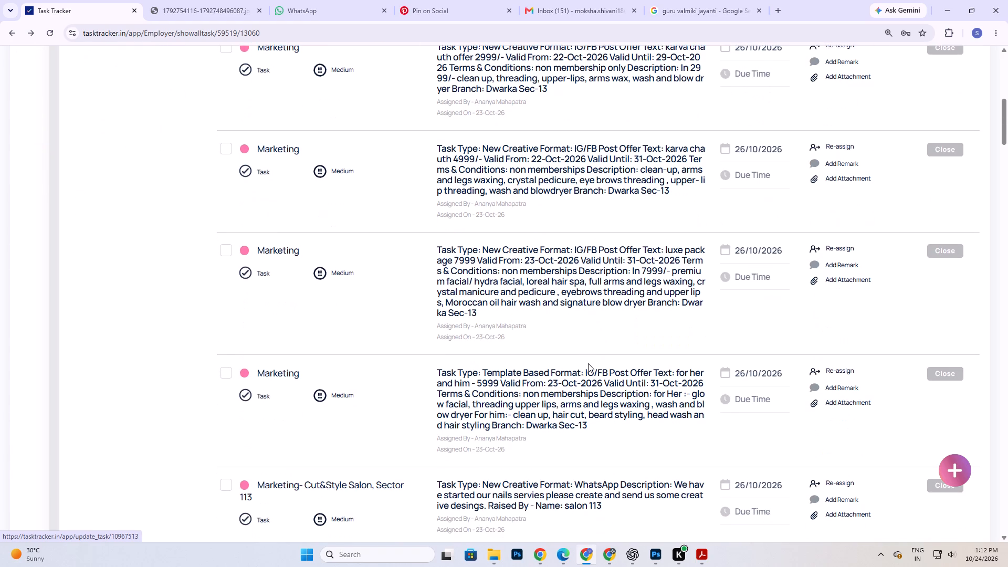
scroll(588, 363, "down", 3)
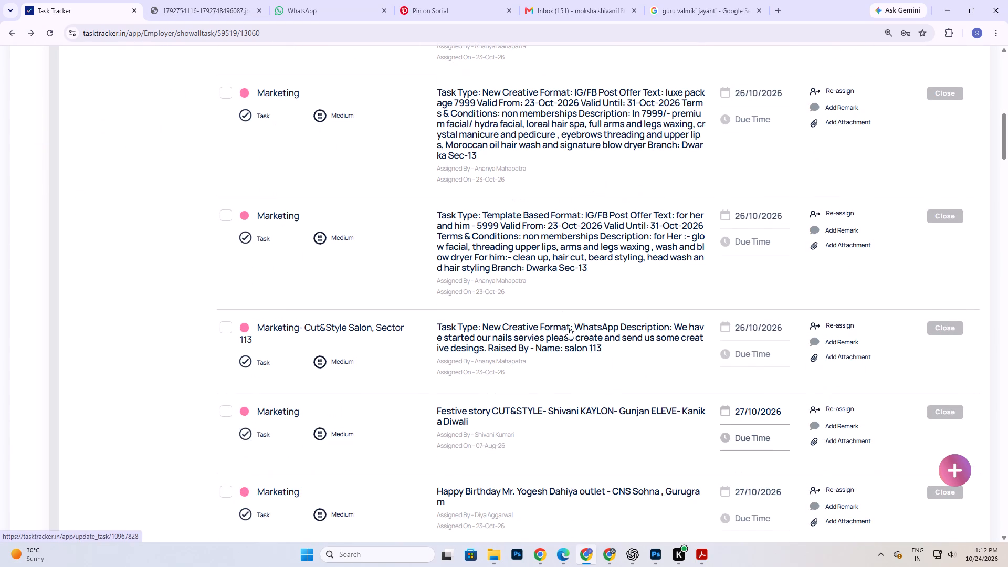
scroll(568, 322, "up", 5)
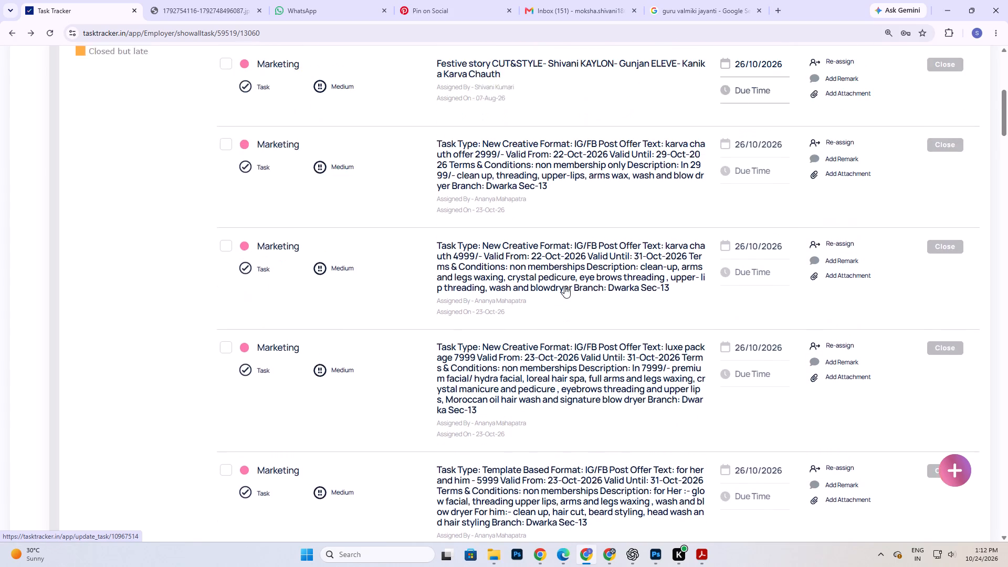
scroll(564, 286, "up", 1)
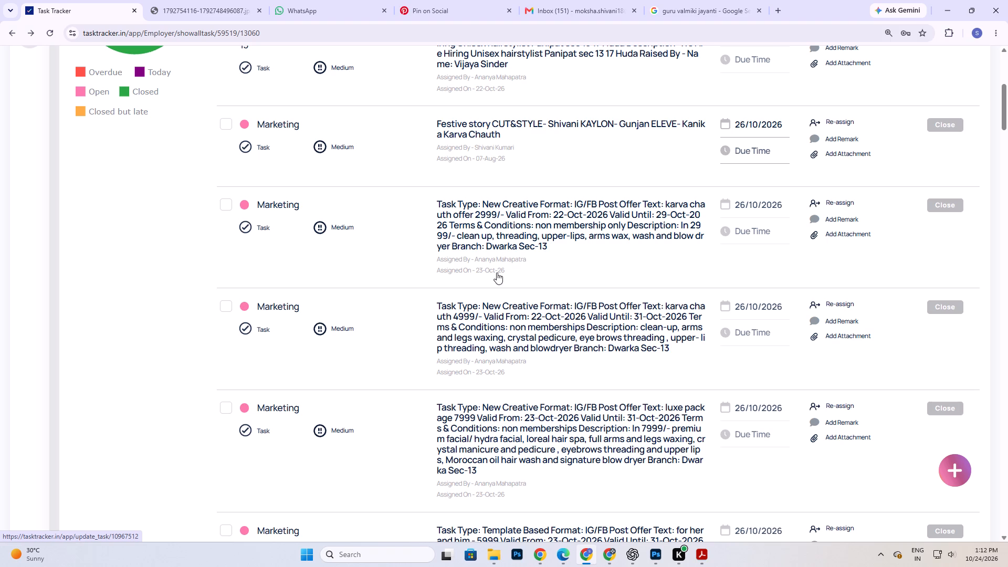
scroll(534, 324, "down", 10)
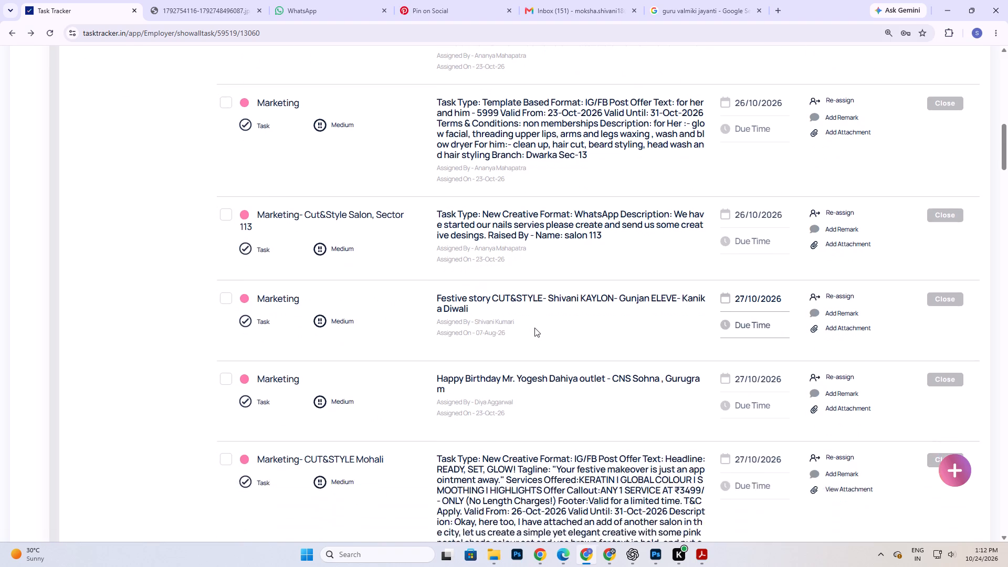
scroll(534, 328, "down", 3)
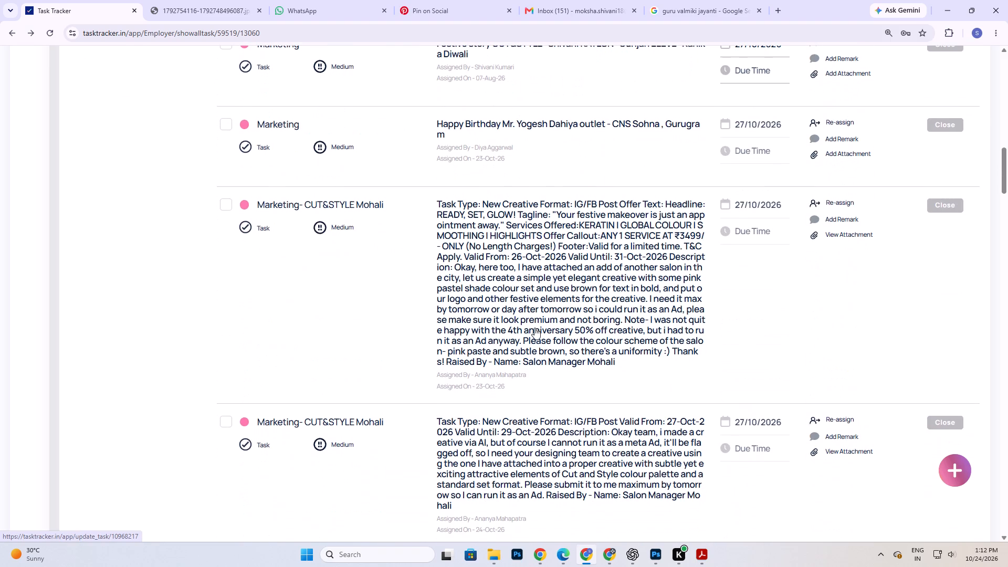
scroll(534, 328, "down", 2)
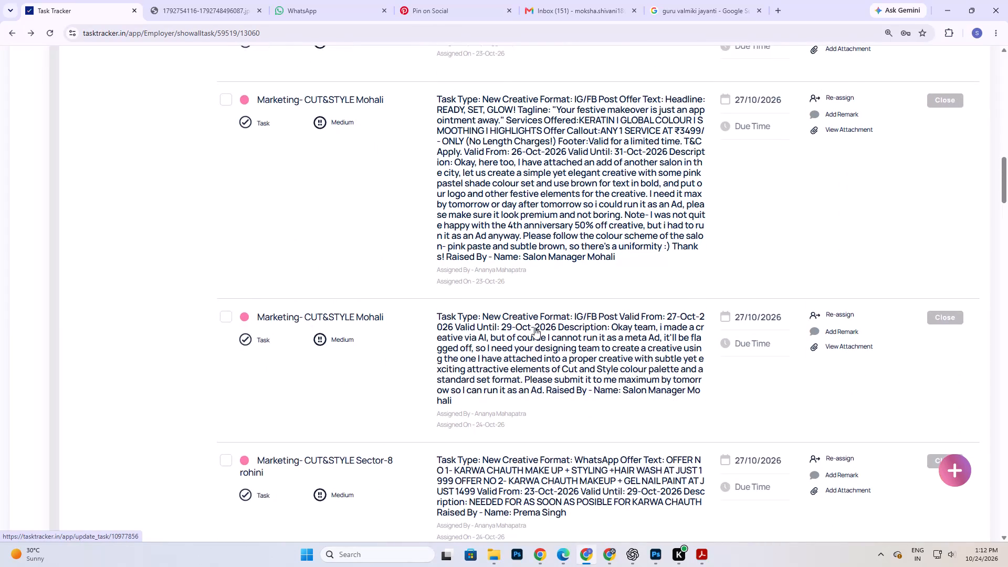